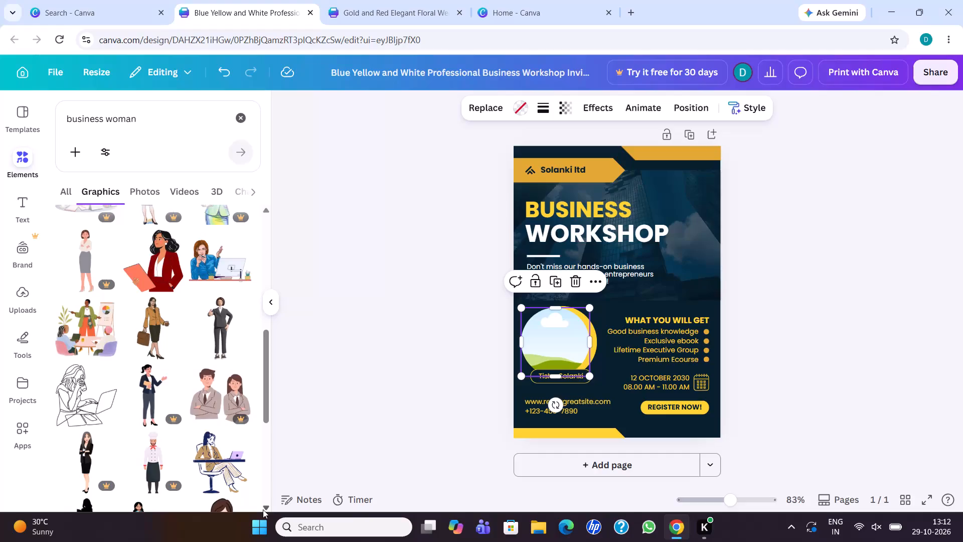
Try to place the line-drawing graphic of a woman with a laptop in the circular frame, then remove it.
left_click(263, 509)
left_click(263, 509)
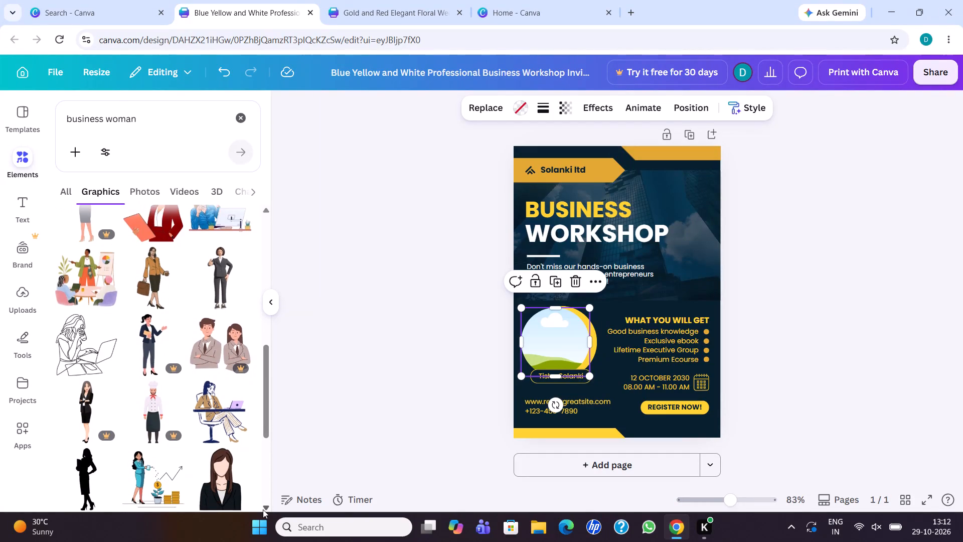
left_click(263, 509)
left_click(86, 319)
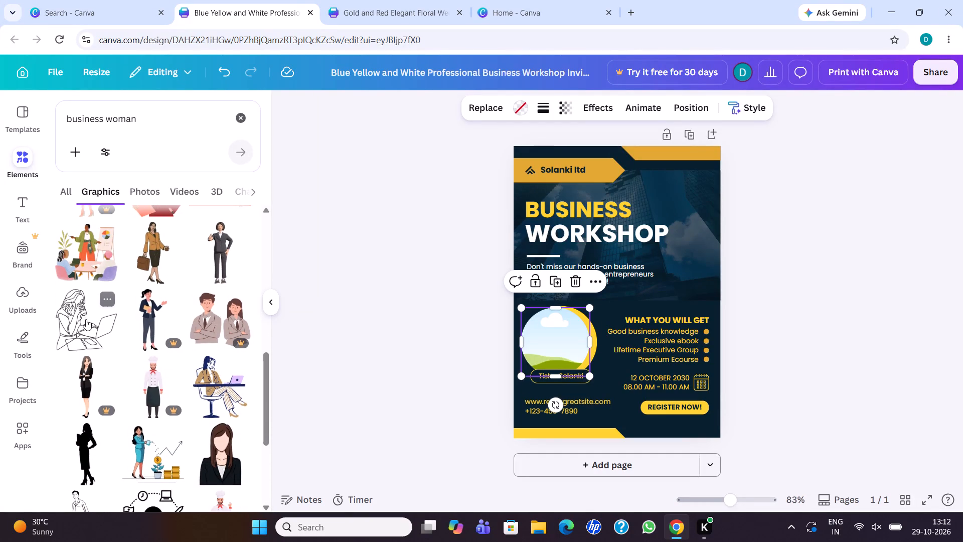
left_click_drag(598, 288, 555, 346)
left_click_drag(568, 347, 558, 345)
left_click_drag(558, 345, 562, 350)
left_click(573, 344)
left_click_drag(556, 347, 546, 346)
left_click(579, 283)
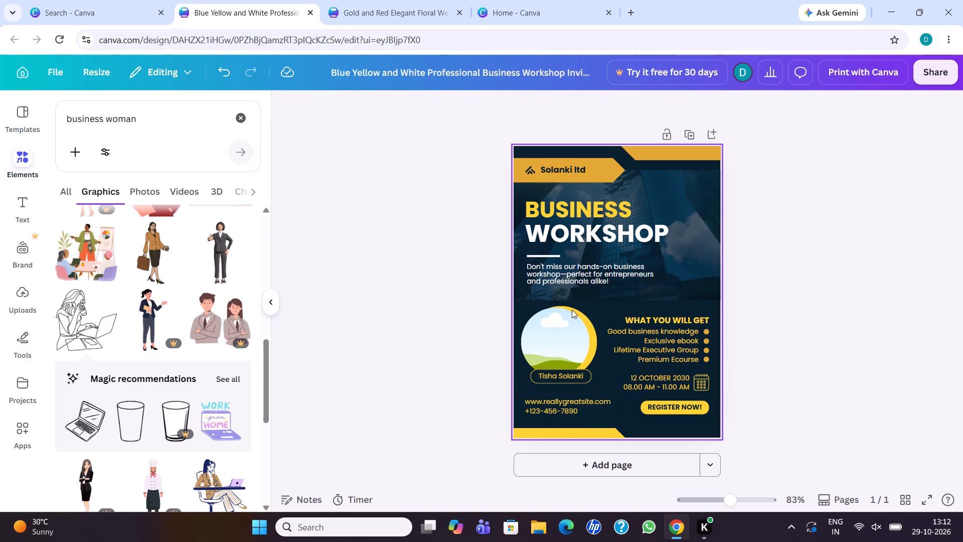
Fill the circular frame with the stock photo of hands on a laptop beside a coffee cup, and widen it slightly to fit the yellow ring.
left_click(154, 196)
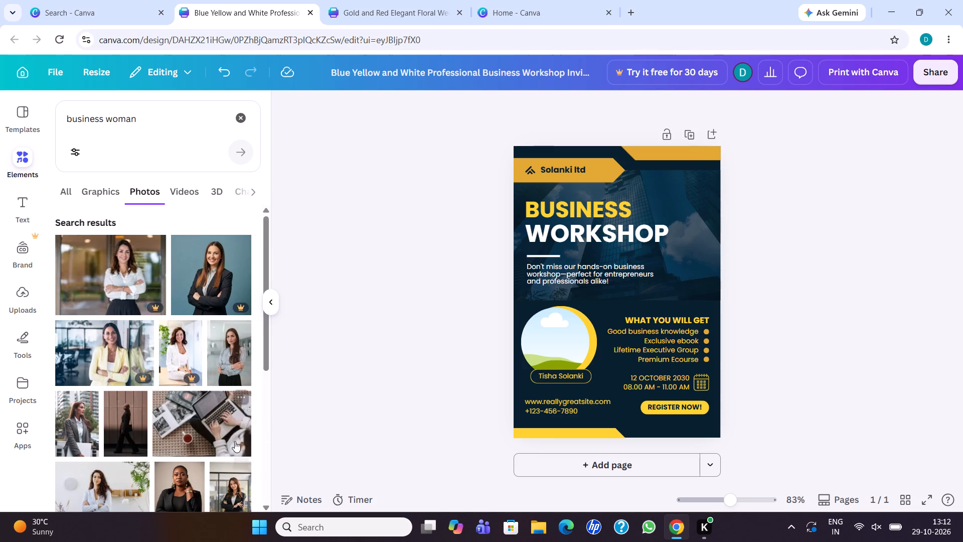
left_click(232, 431)
left_click_drag(580, 308, 579, 310)
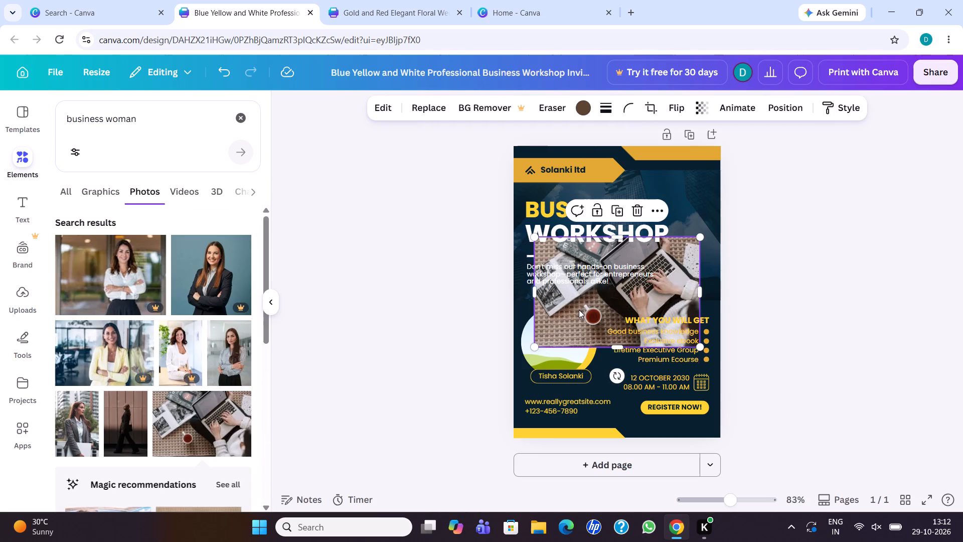
left_click_drag(579, 310, 543, 355)
left_click(557, 356)
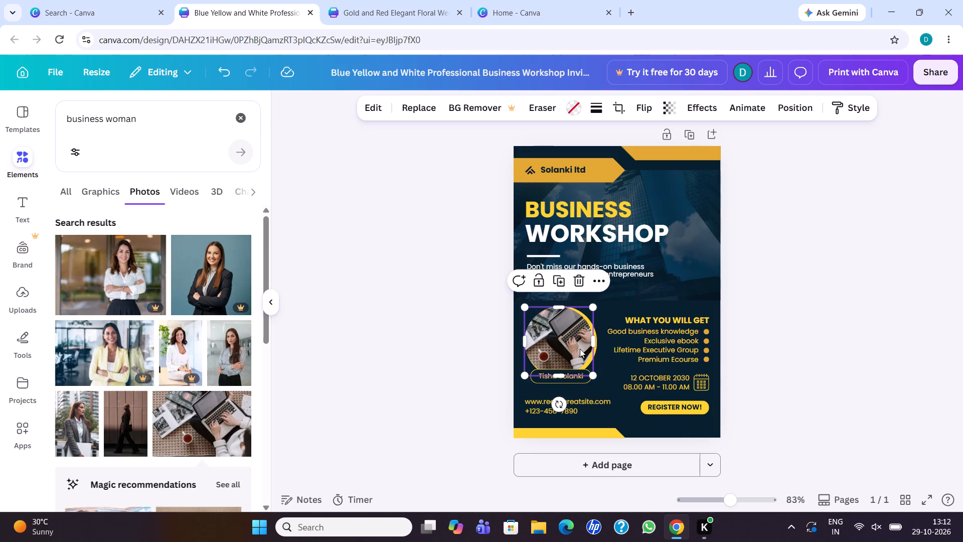
left_click(596, 339)
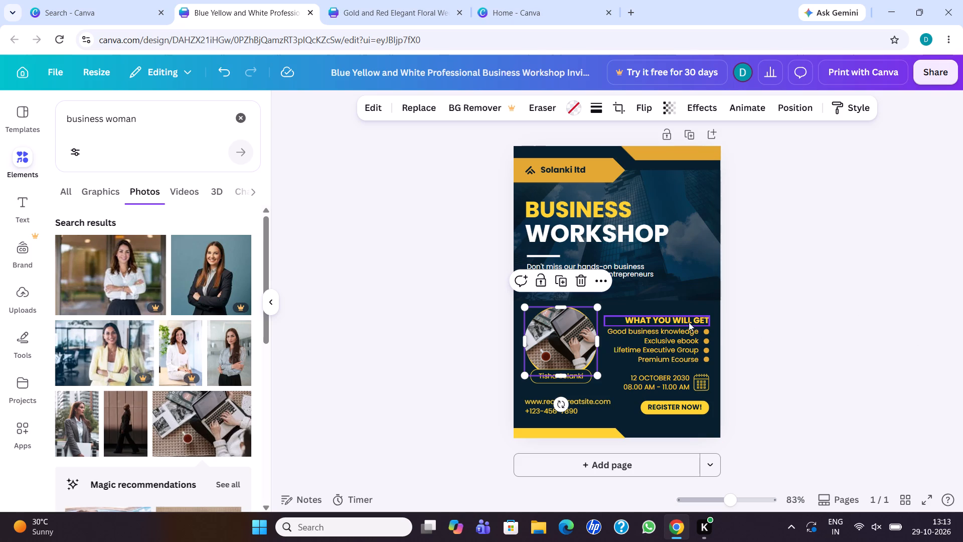
Replace the workshop date with "1st November 2026", with the "st" as superscript.
left_click(682, 377)
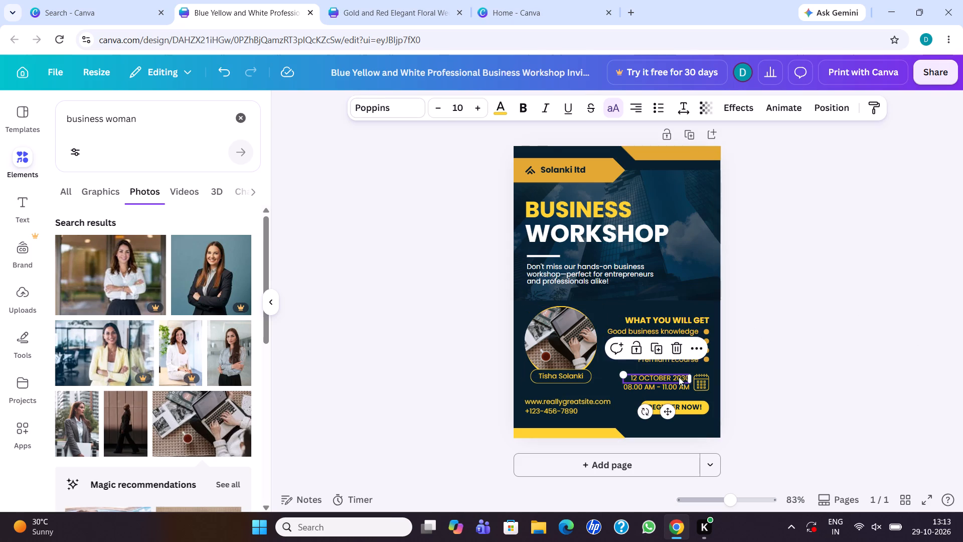
left_click(668, 377)
key("BackSpace")
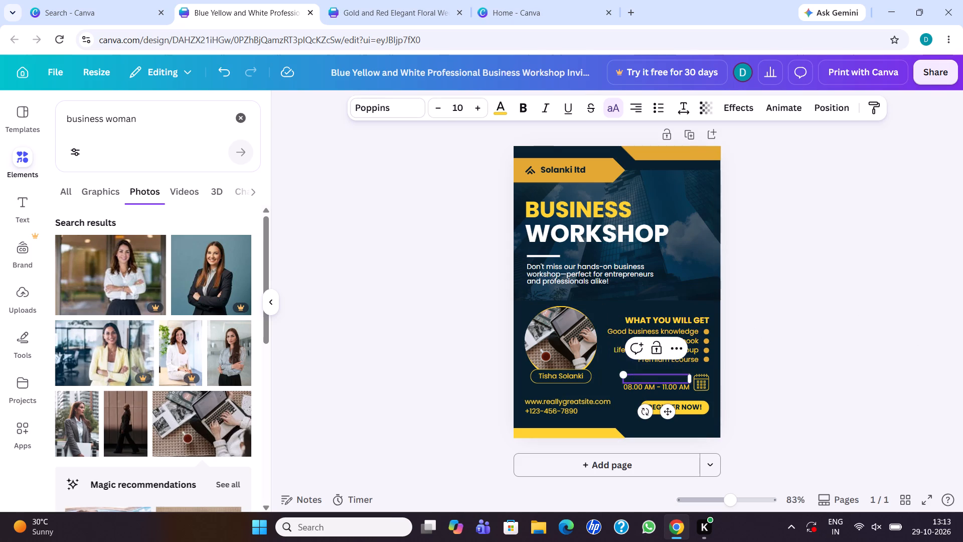
key("1")
key("1")
key("BackSpace")
type("1st")
key("space")
key("BackSpace")
key("BackSpace")
key("BackSpace")
key("BackSpace")
type("st")
key("space")
type("november 2026")
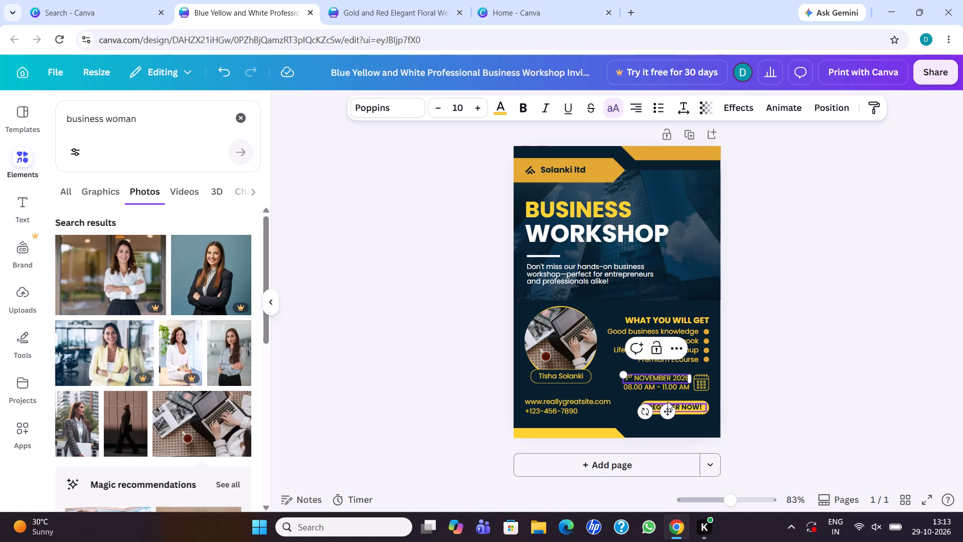
left_click(573, 402)
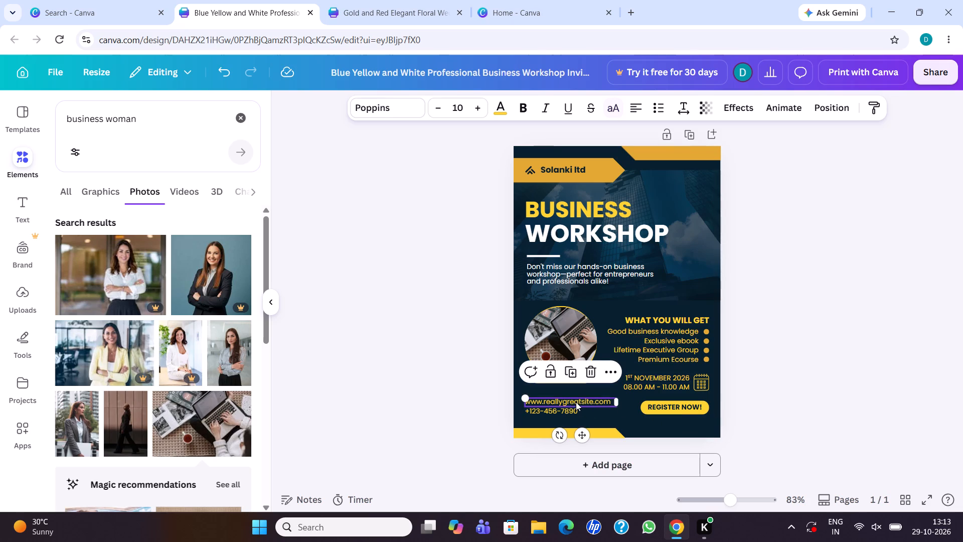
left_click(558, 399)
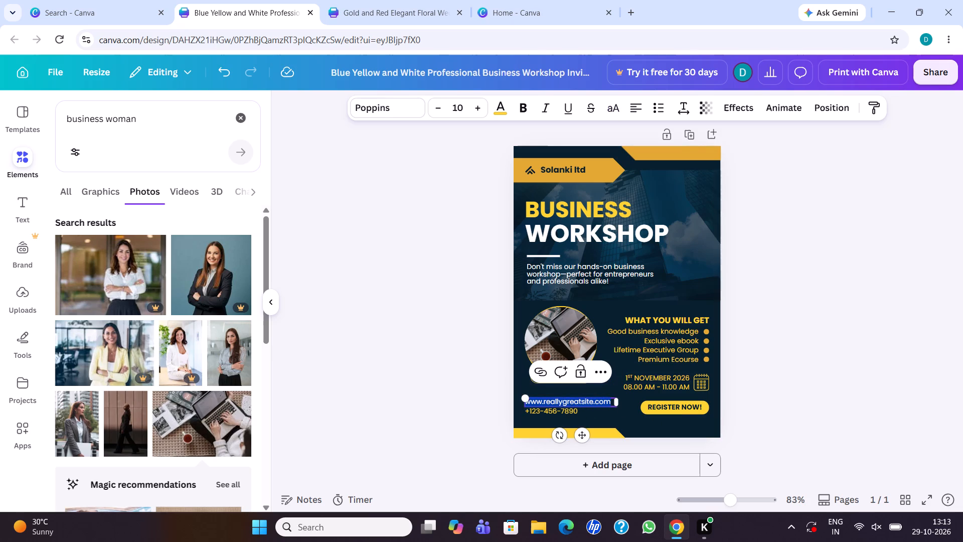
key("BackSpace")
type("www")
type(".solanki")
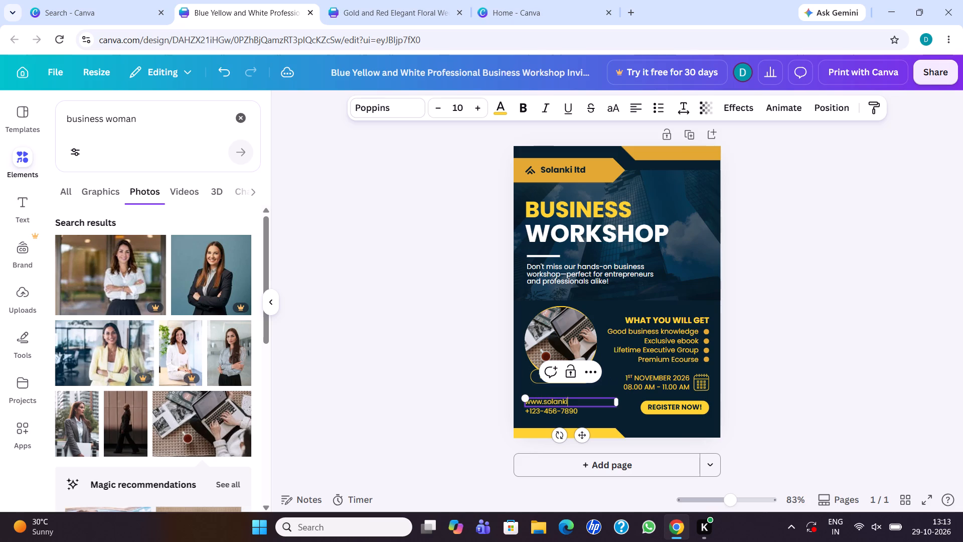
type("sites.com")
left_click(555, 410)
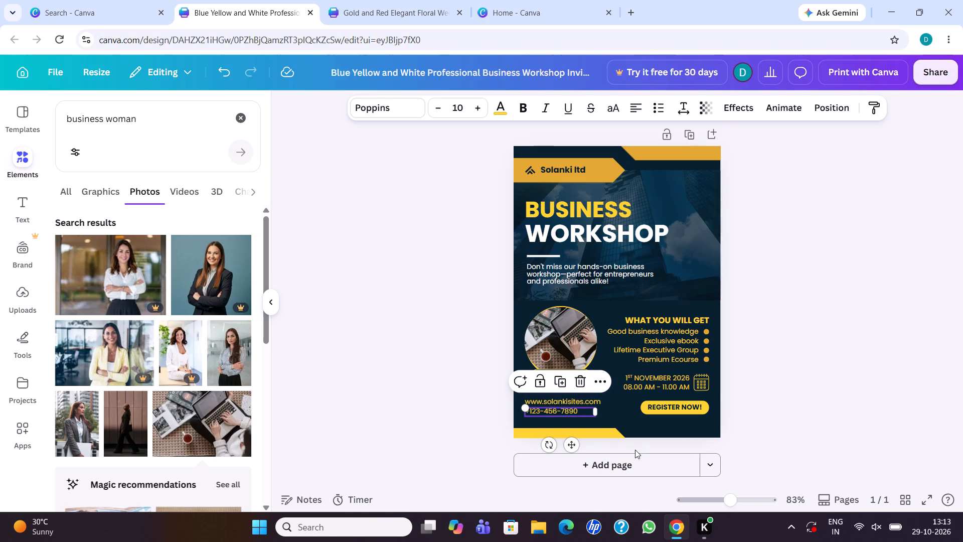
left_click(771, 402)
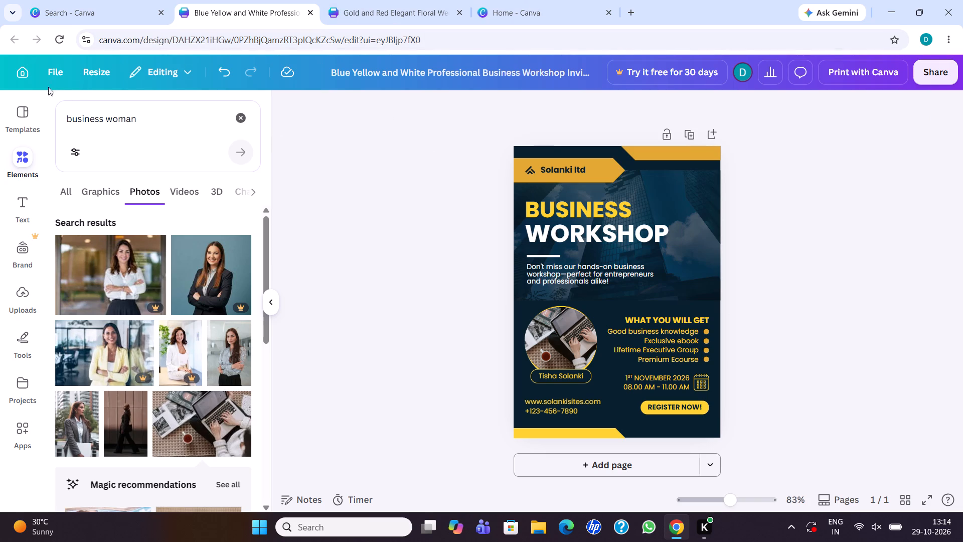
Leave the flyer for the home page and create a new blank YouTube Video Ad design.
left_click(26, 75)
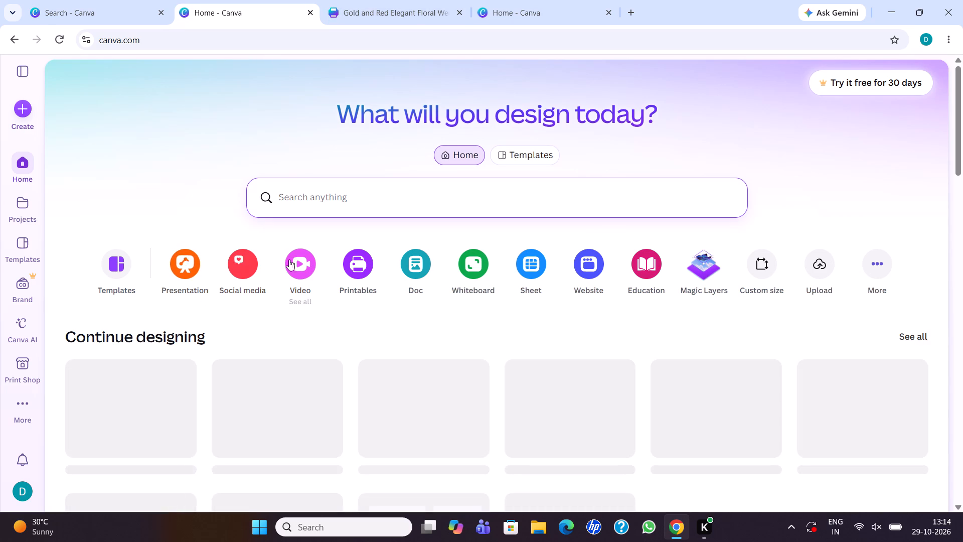
left_click(300, 266)
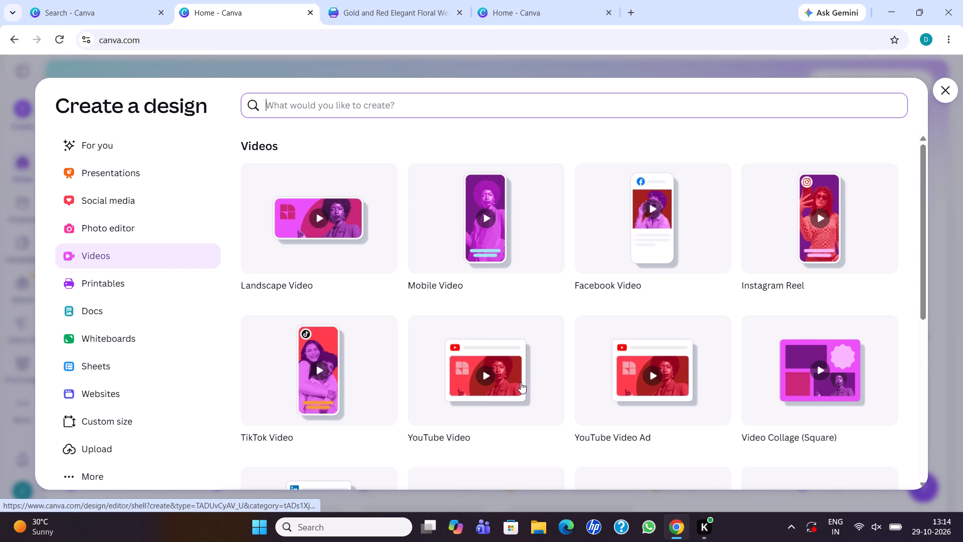
left_click(641, 394)
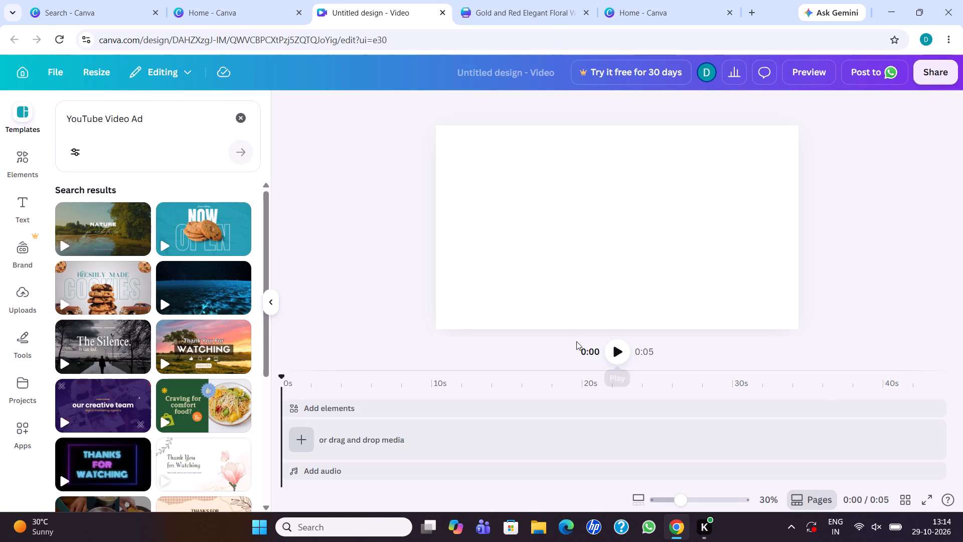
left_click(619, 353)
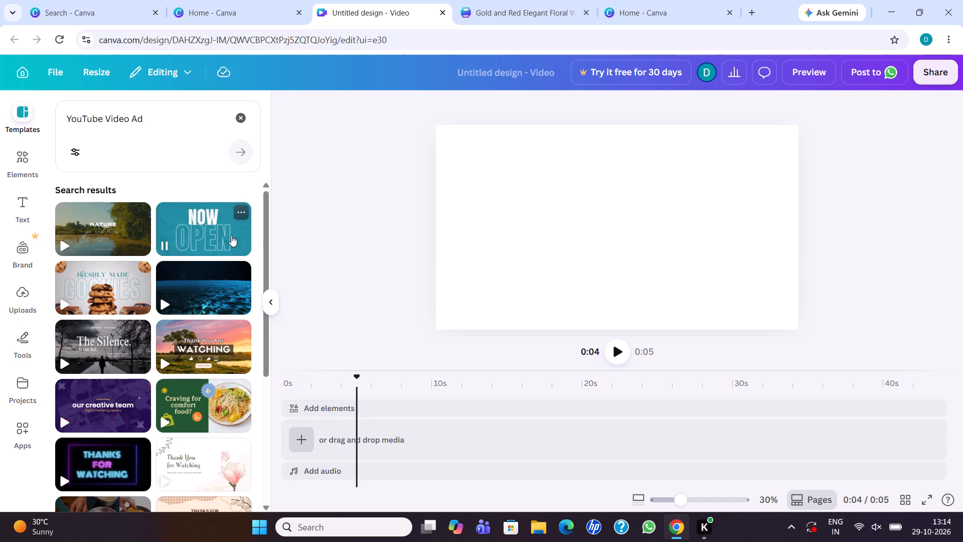
Add the "Fresh & Tasty" page of the Green Brown Minimalist Bakery Youtube Video Ad template to the design.
left_click(208, 235)
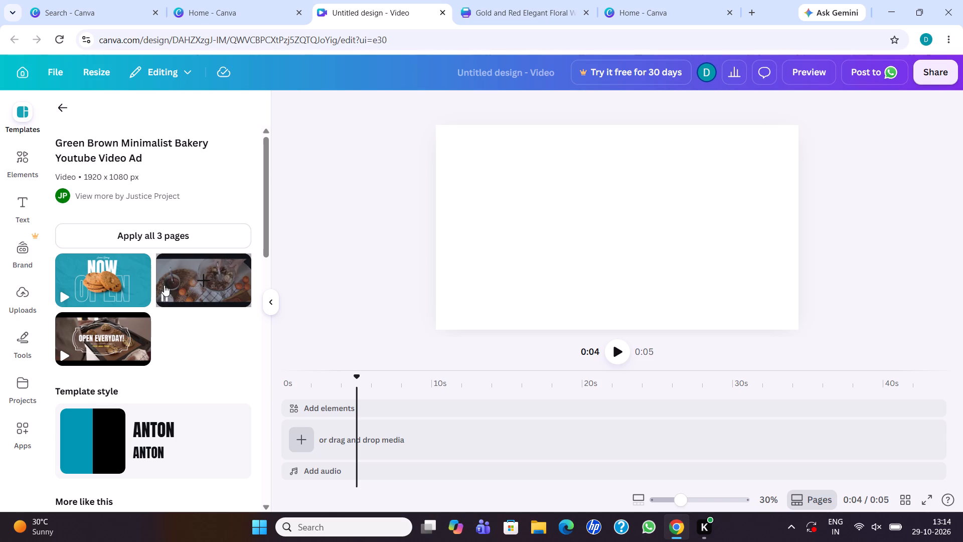
left_click(166, 285)
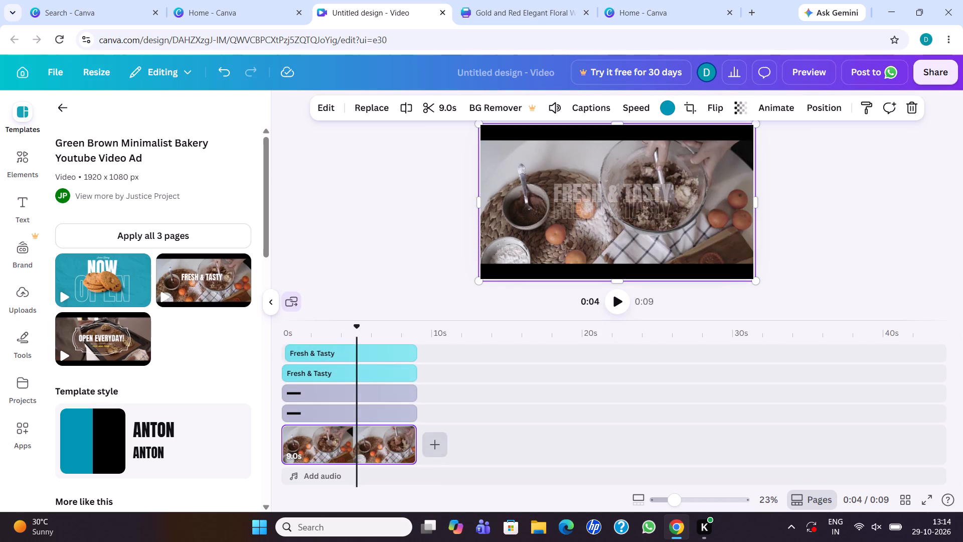
Play the "Fresh & Tasty" clip to preview it.
right_click(610, 304)
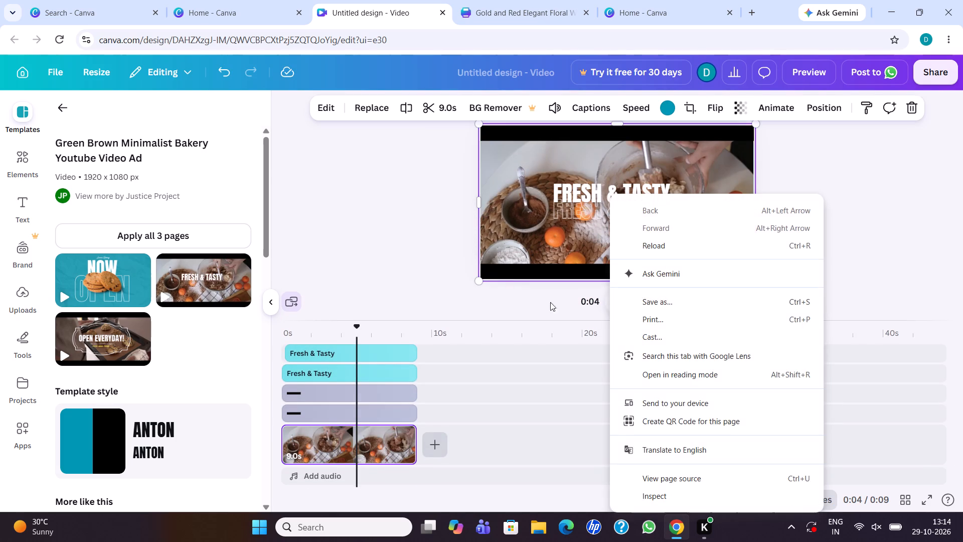
left_click(533, 296)
left_click(625, 301)
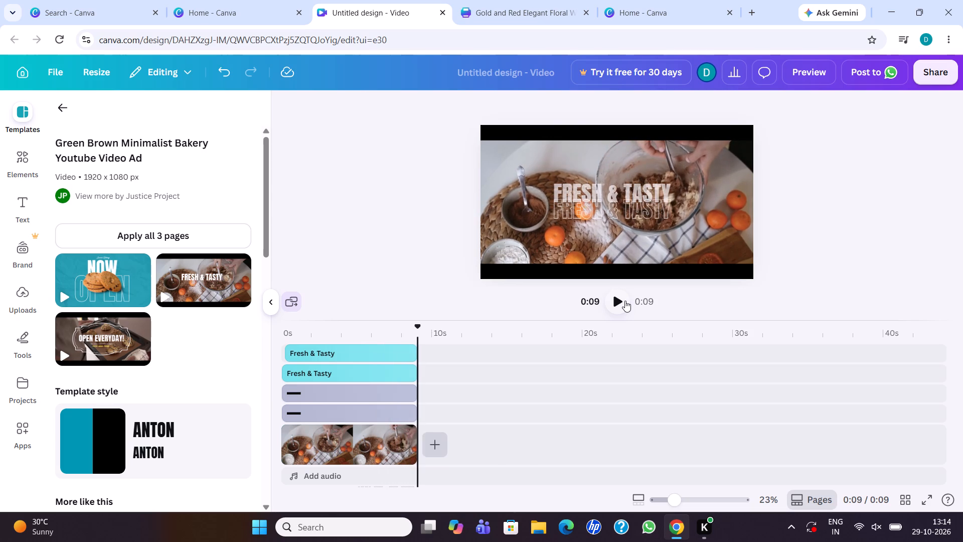
Search the stock videos for "cake" and add the 11-second chocolate cake clip after the "Fresh & Tasty" clip.
left_click(435, 452)
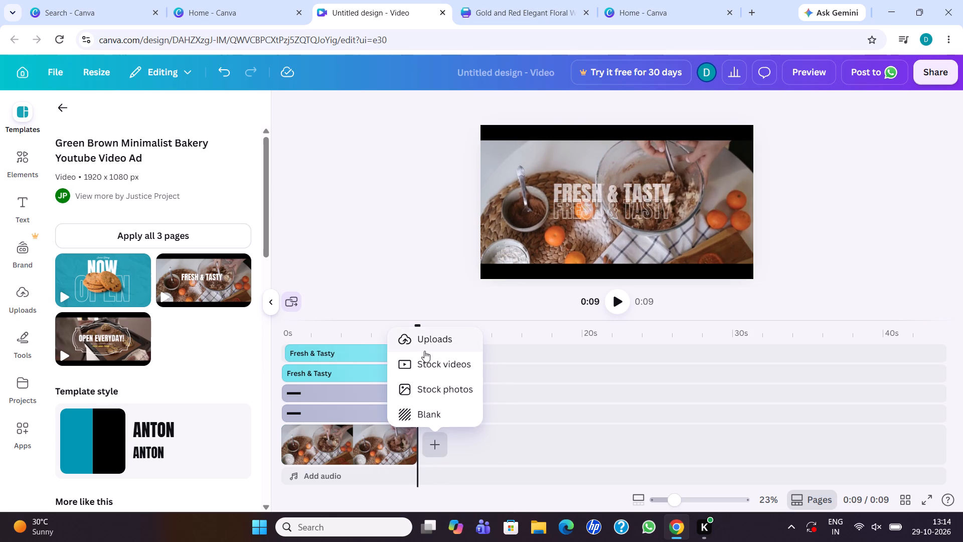
left_click(423, 367)
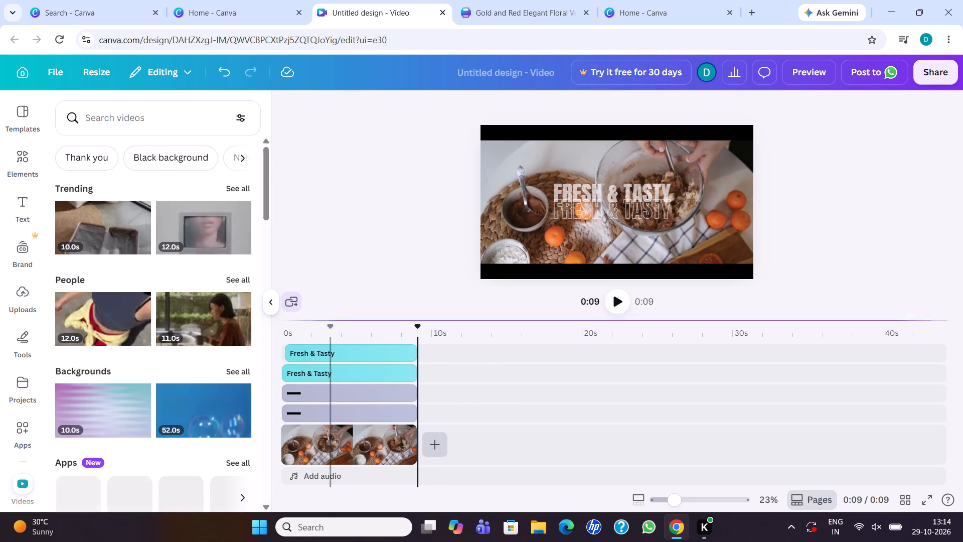
left_click(130, 117)
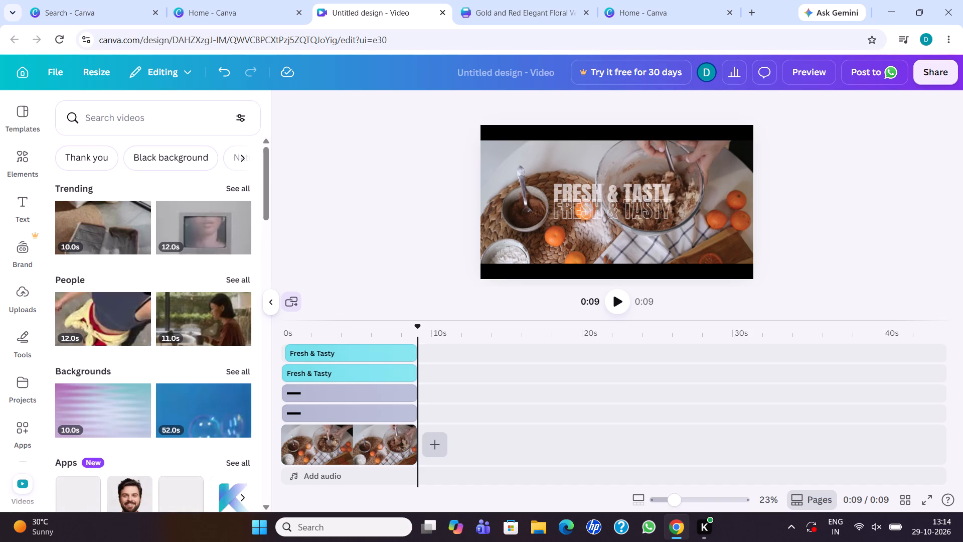
type("cakk")
key("BackSpace")
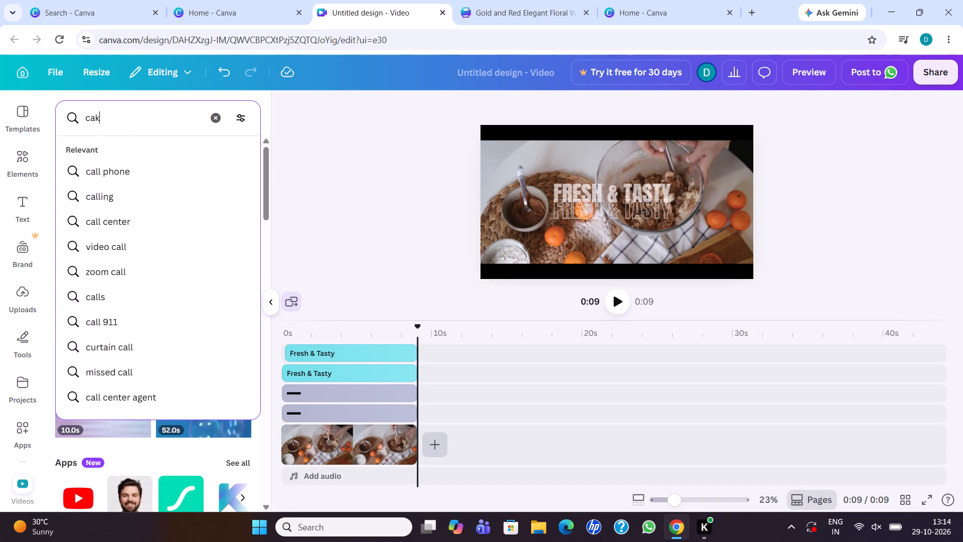
key("e")
key("Return")
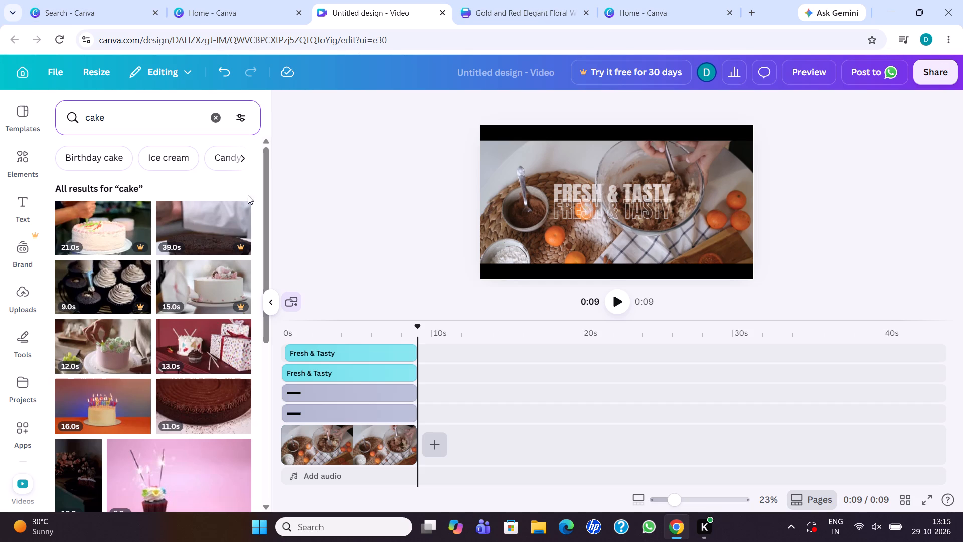
left_click(221, 399)
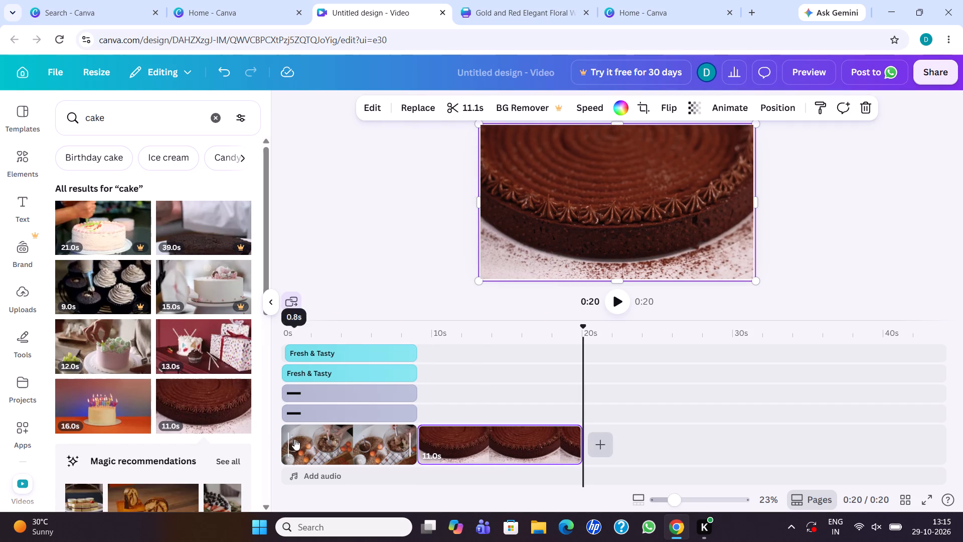
Play the two-clip video from the beginning to review it.
left_click(283, 433)
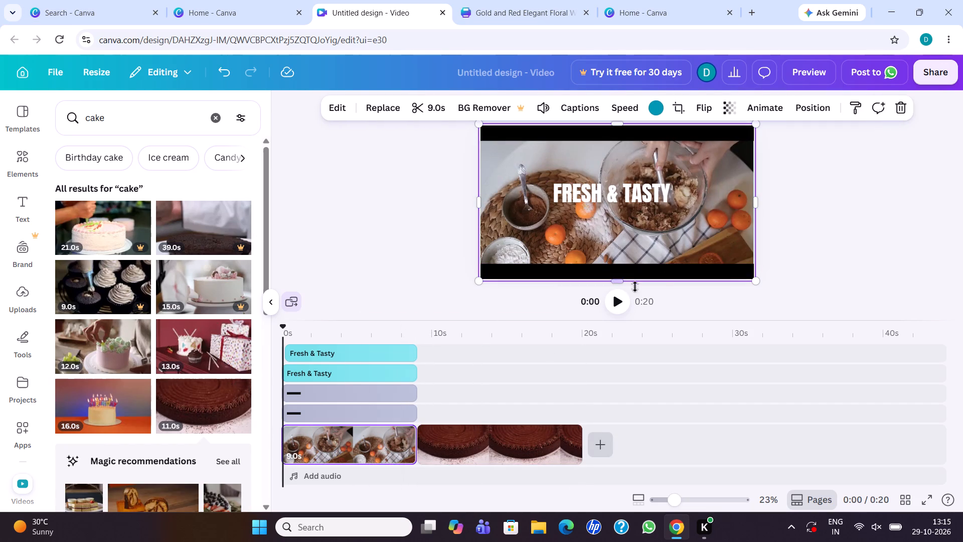
left_click(614, 294)
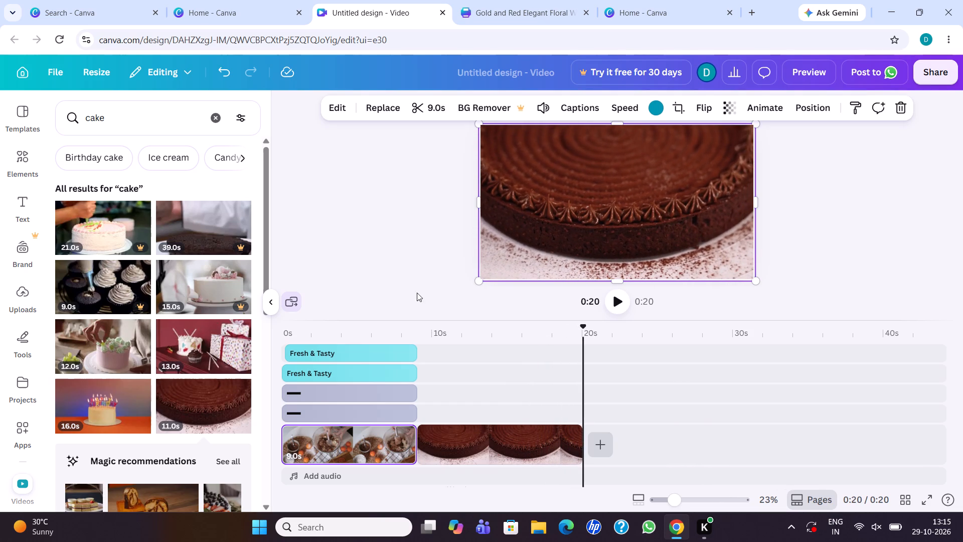
Browse further through the cake videos and add the 40-second clip of a woman eating a cream cake after the chocolate cake clip.
double_click(261, 499)
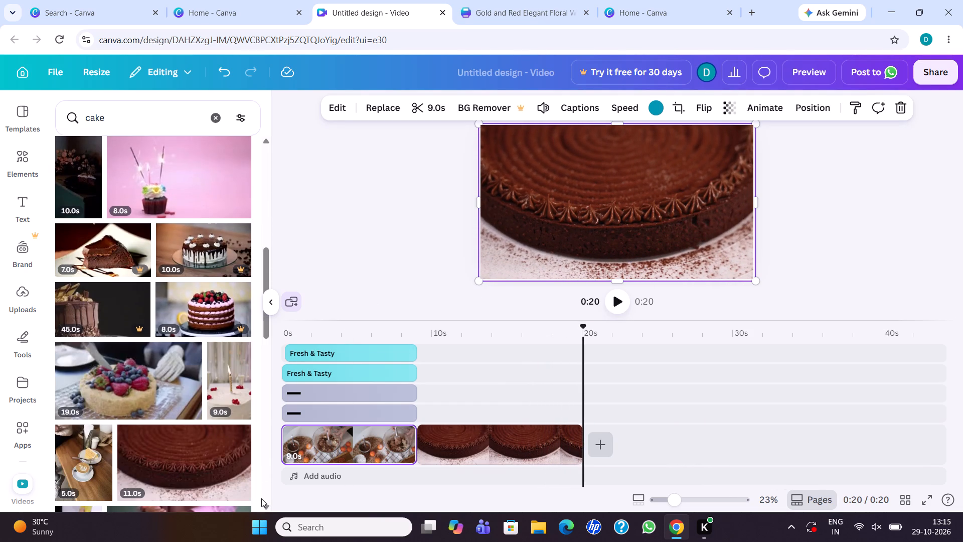
left_click(263, 499)
left_click(263, 499)
left_click(263, 499)
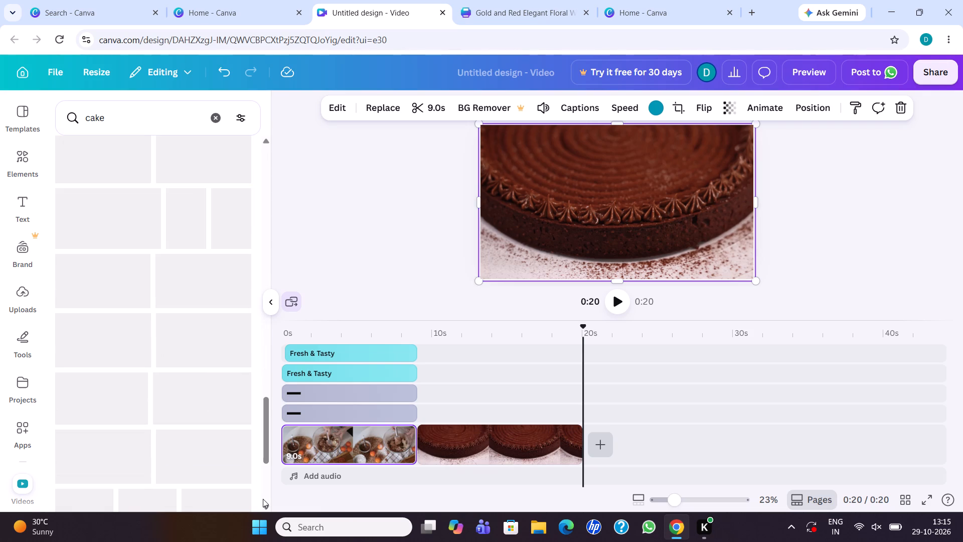
left_click(263, 499)
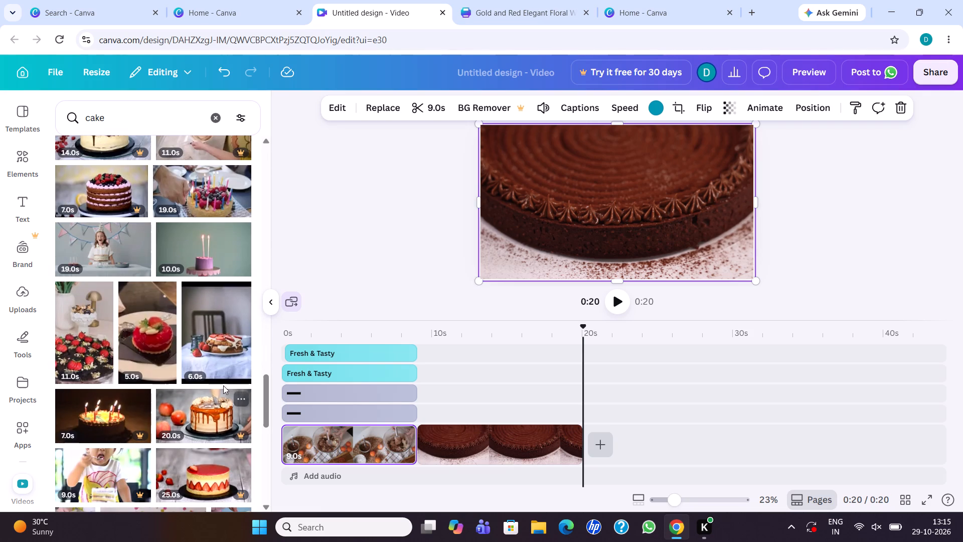
triple_click(265, 142)
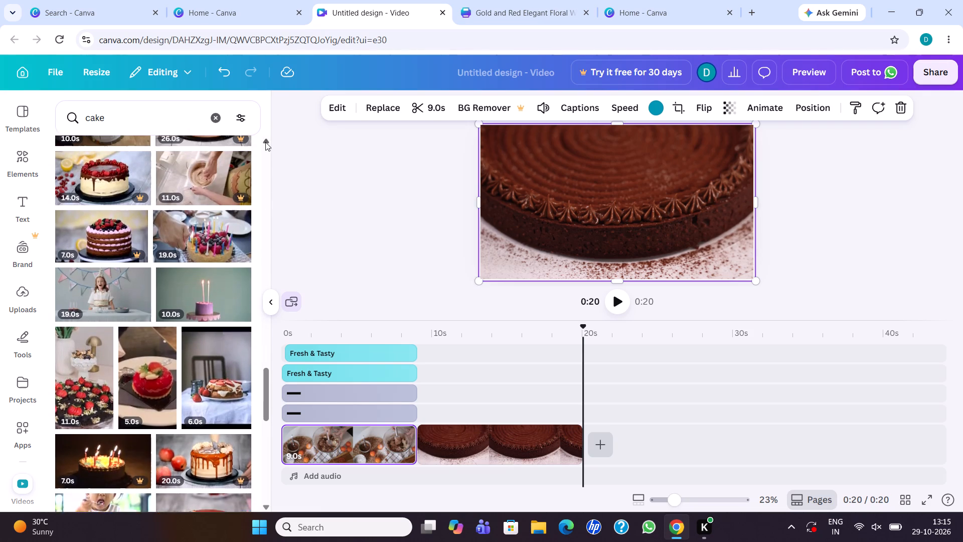
left_click(265, 142)
triple_click(265, 142)
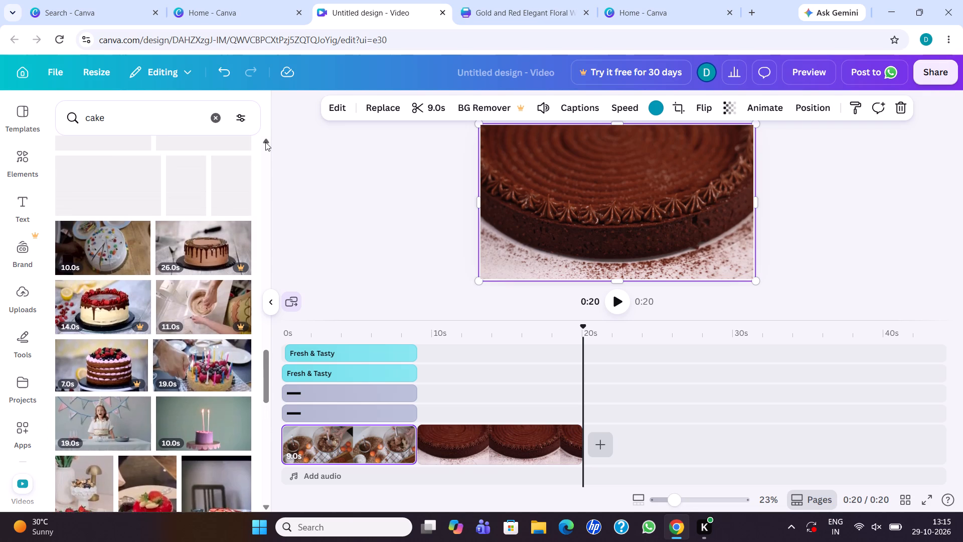
left_click(265, 142)
left_click(179, 210)
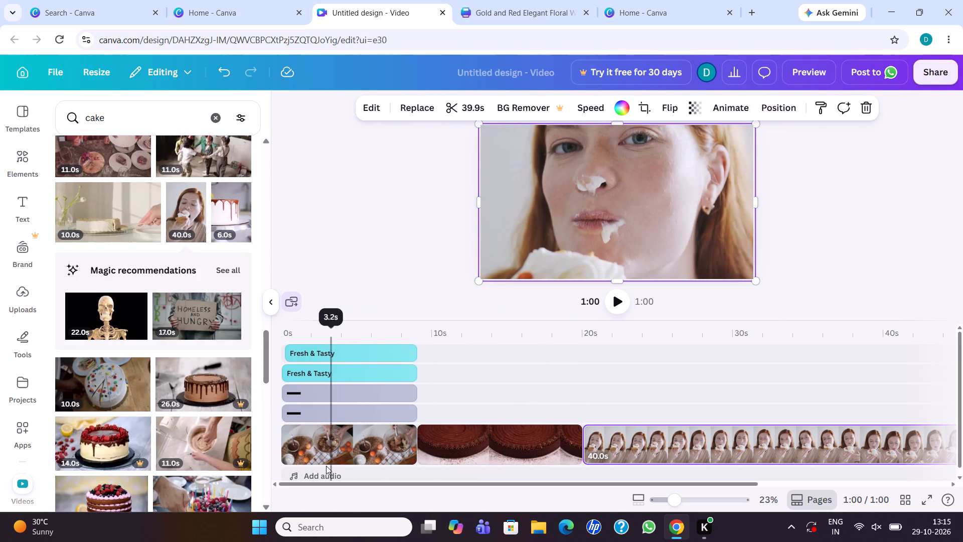
Play the three-clip video from the beginning to review it.
left_click(283, 459)
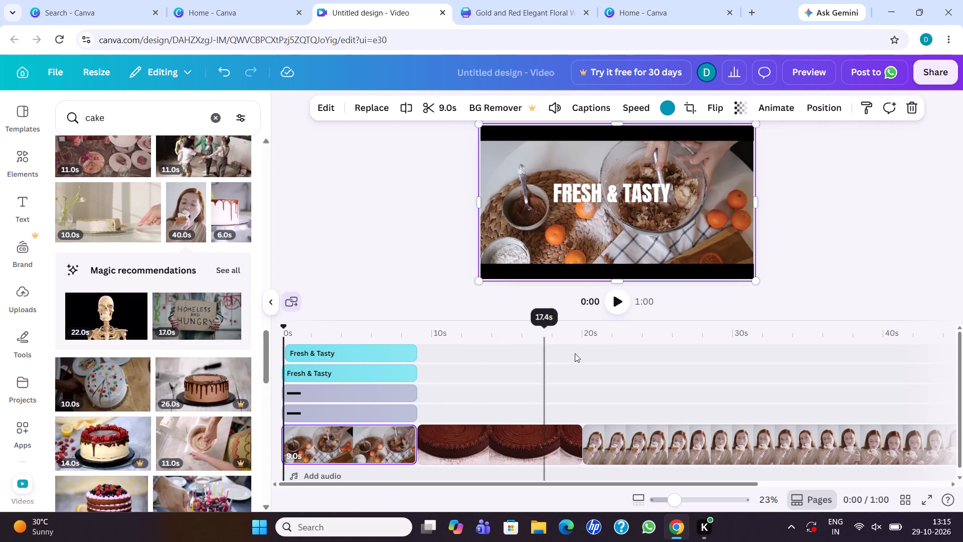
left_click(618, 300)
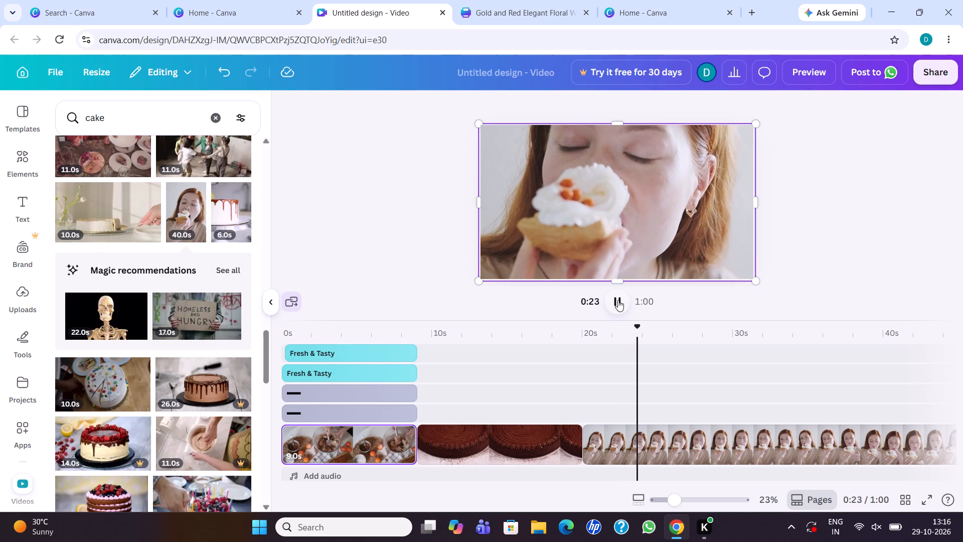
Trim the end of the uppermost "Fresh & Tasty" text layer so it finishes slightly before the first clip ends.
left_click(425, 351)
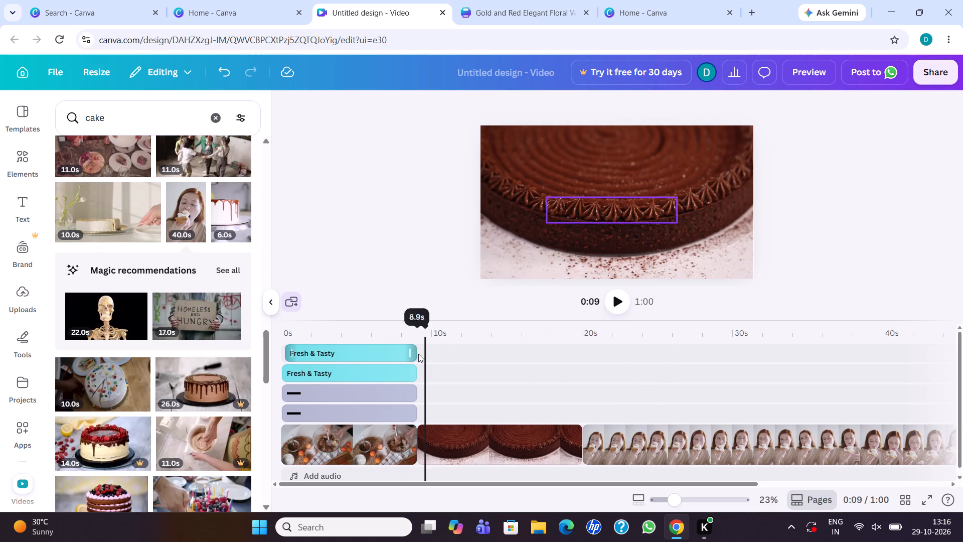
left_click(421, 354)
left_click(431, 353)
left_click_drag(417, 353, 411, 354)
Try the Fresco filter on the chocolate cake clip and apply the Belvedere filter instead.
left_click(457, 440)
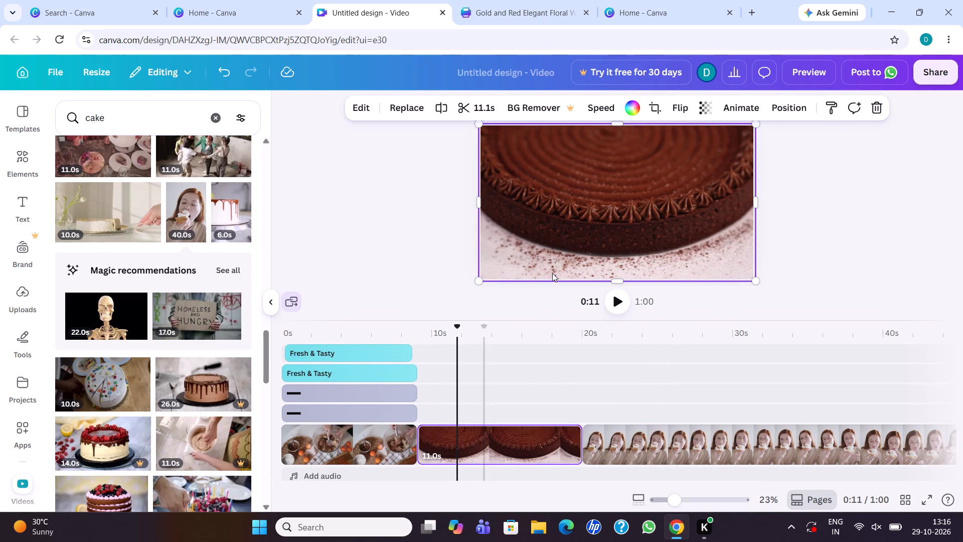
left_click(550, 177)
left_click(537, 172)
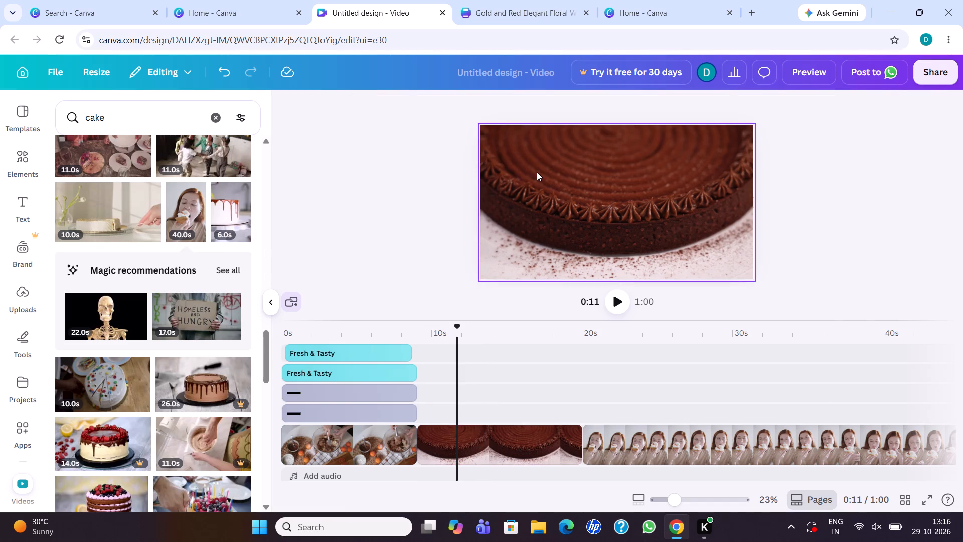
left_click(369, 106)
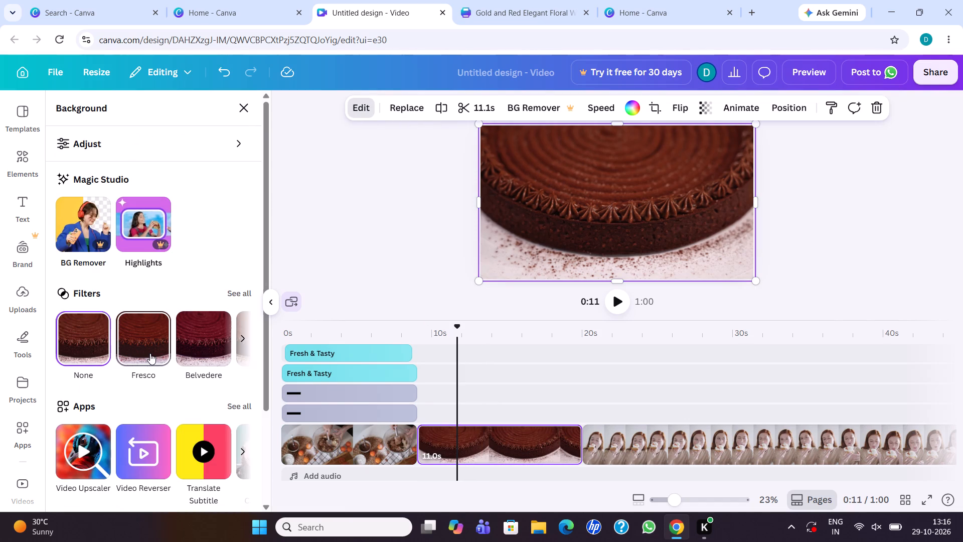
left_click(150, 351)
left_click(196, 345)
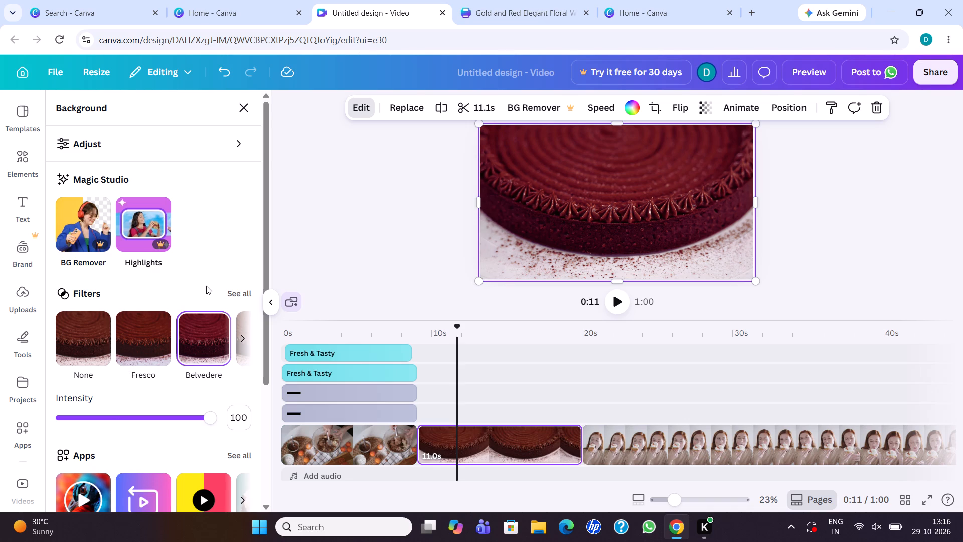
Add a subheading over the chocolate cake clip at 0:11 and replace its placeholder text with "Chocolat".
left_click(29, 222)
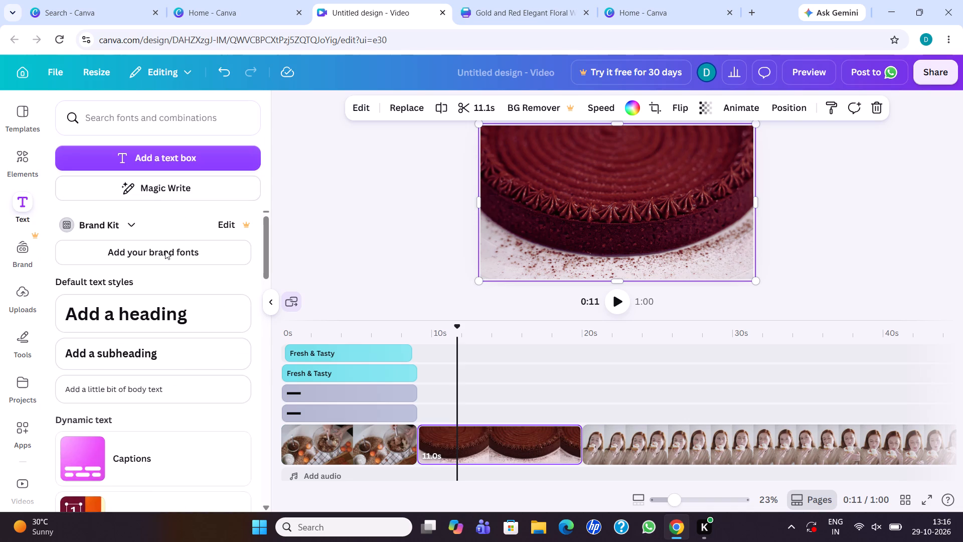
left_click(176, 254)
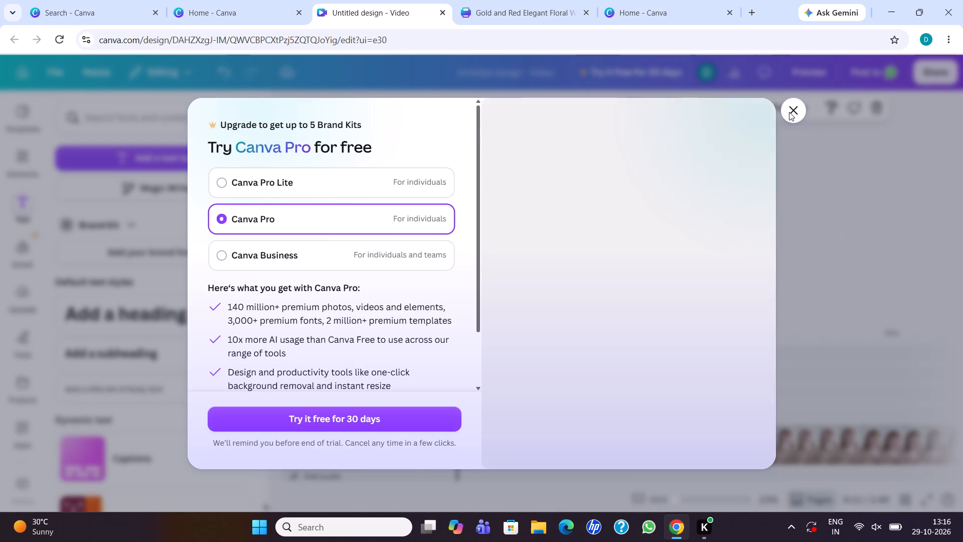
left_click(786, 112)
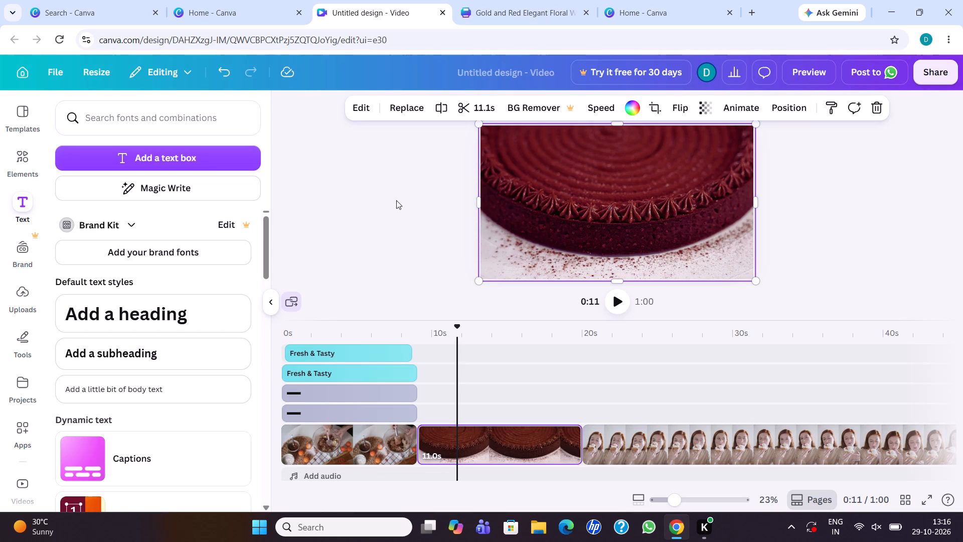
left_click(178, 348)
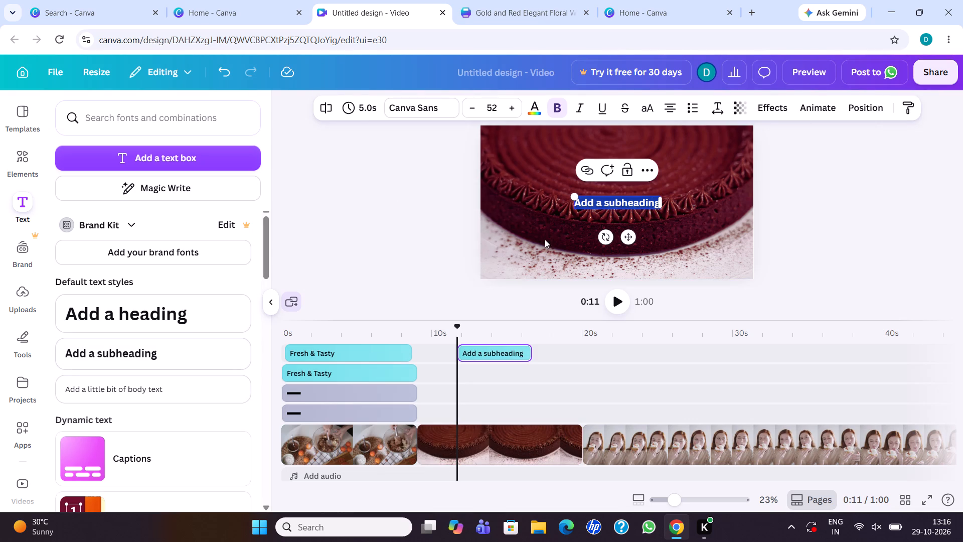
key("BackSpace")
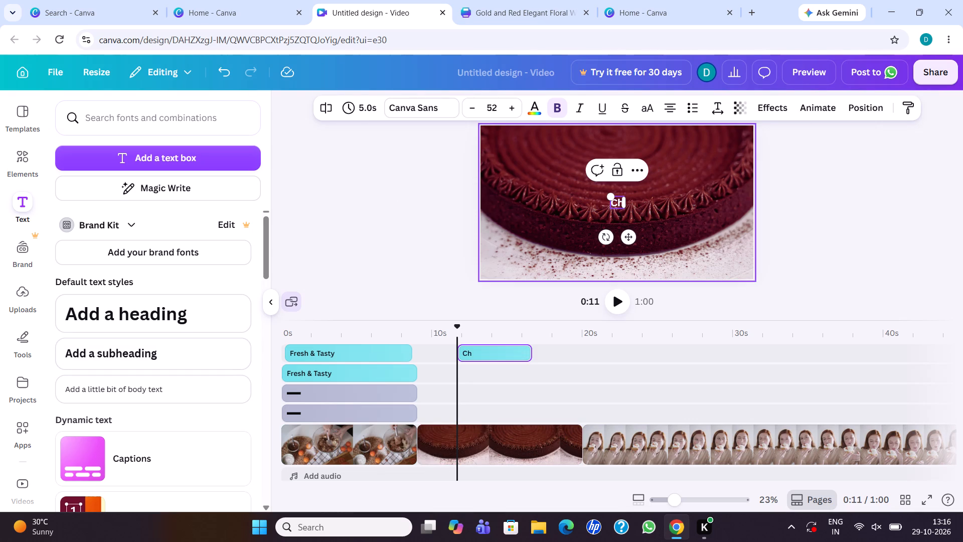
type("oco")
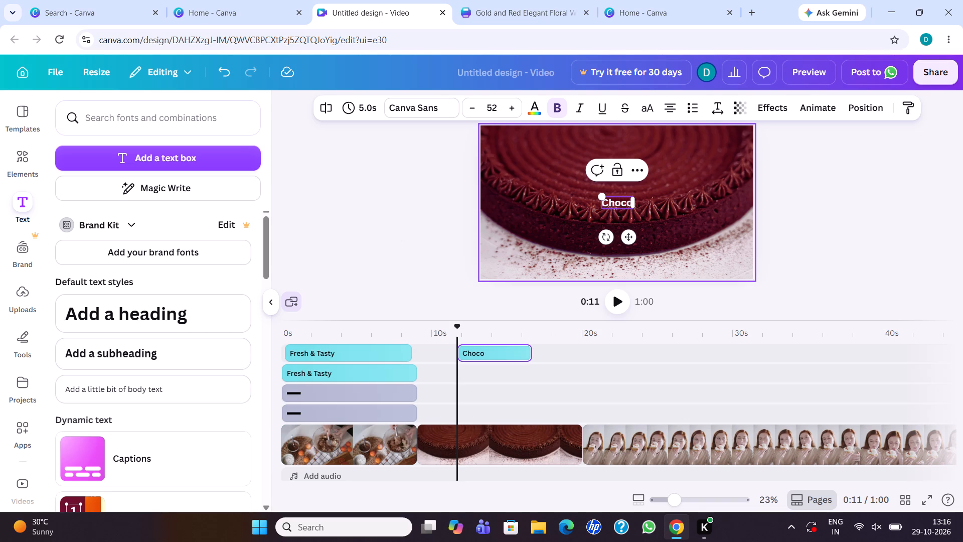
key("BackSpace")
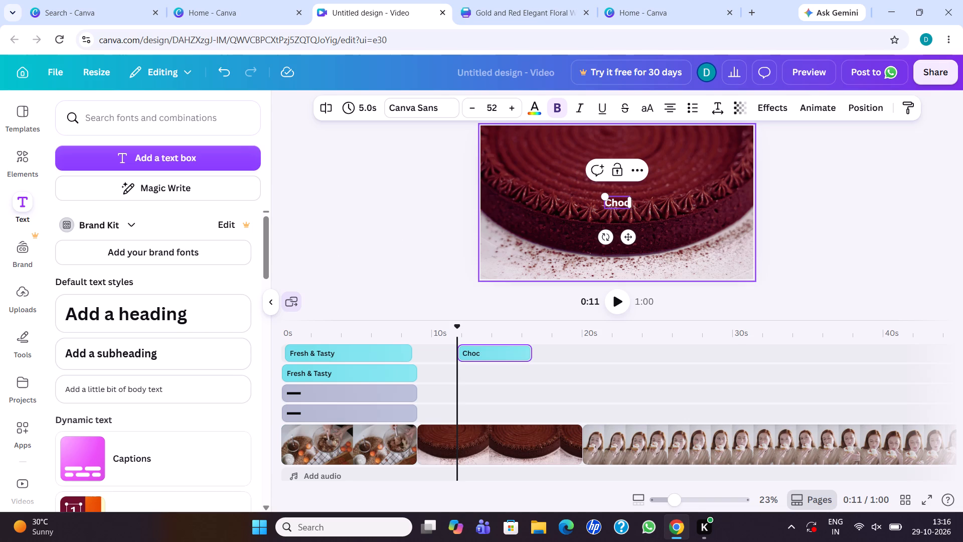
type("olat")
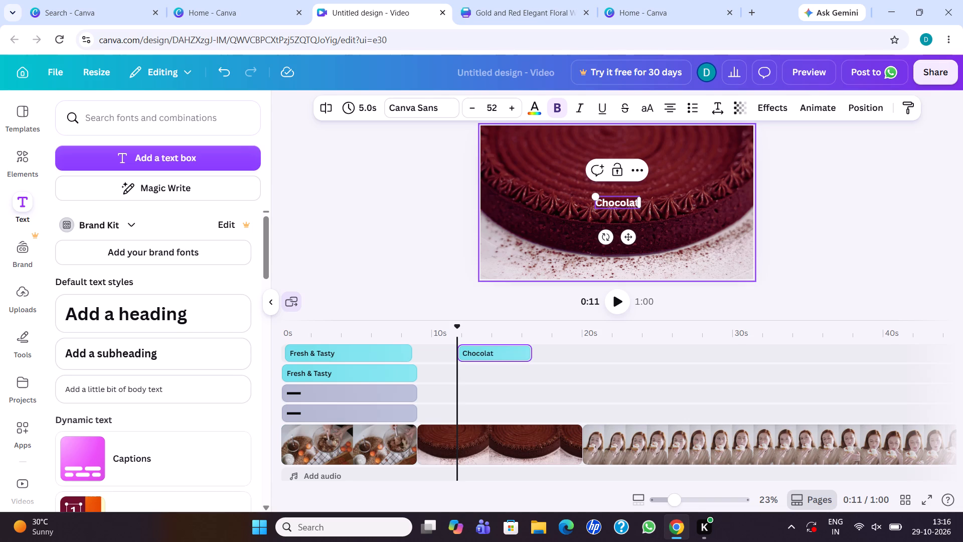
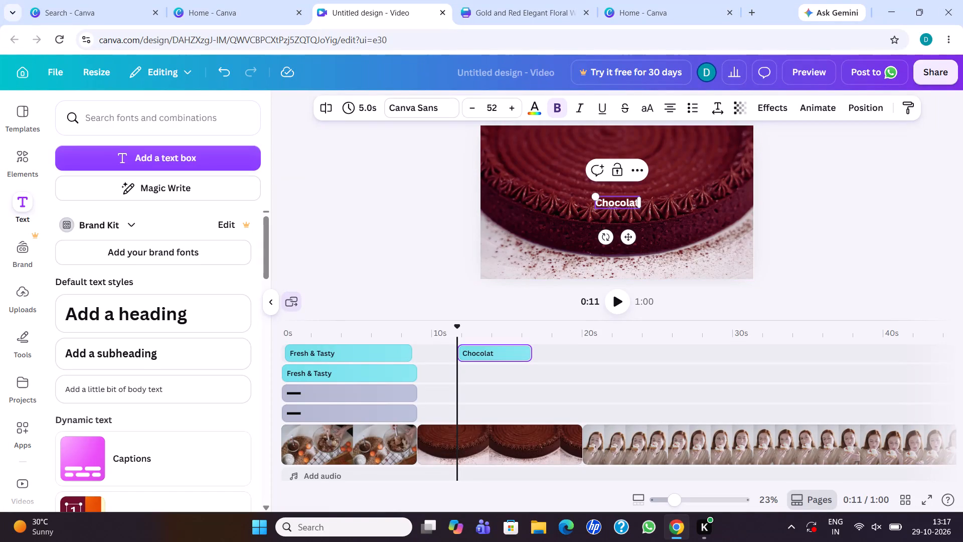
Change the caption over the chocolate cake clip to "Craving for chocolate cakes?" and widen its text box.
left_click(634, 205)
left_click(633, 203)
left_click_drag(598, 204, 618, 204)
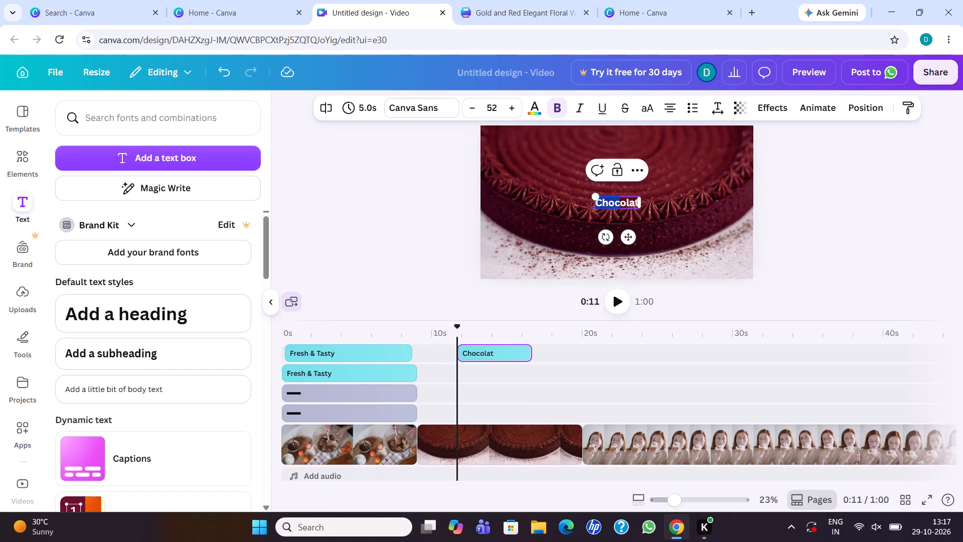
left_click_drag(618, 204, 640, 204)
key("BackSpace")
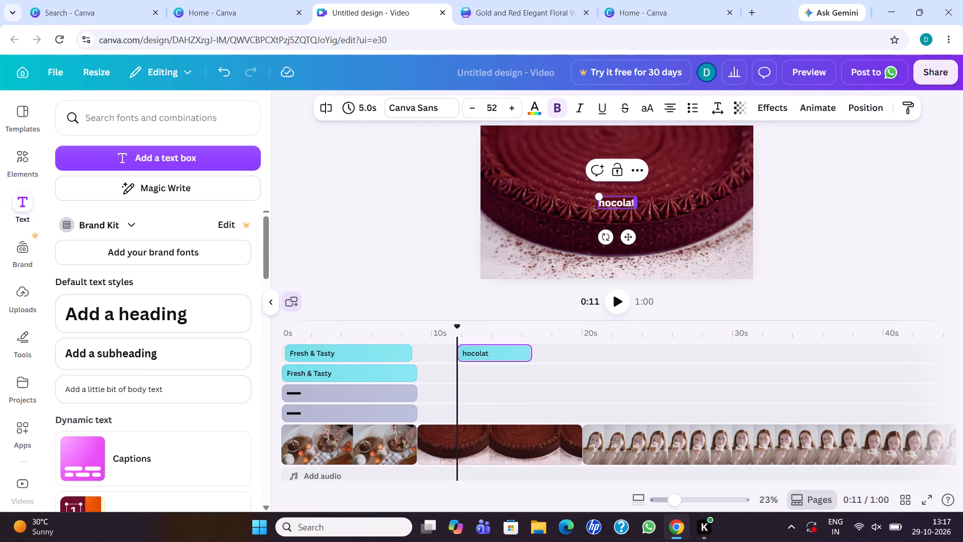
left_click_drag(597, 205, 597, 203)
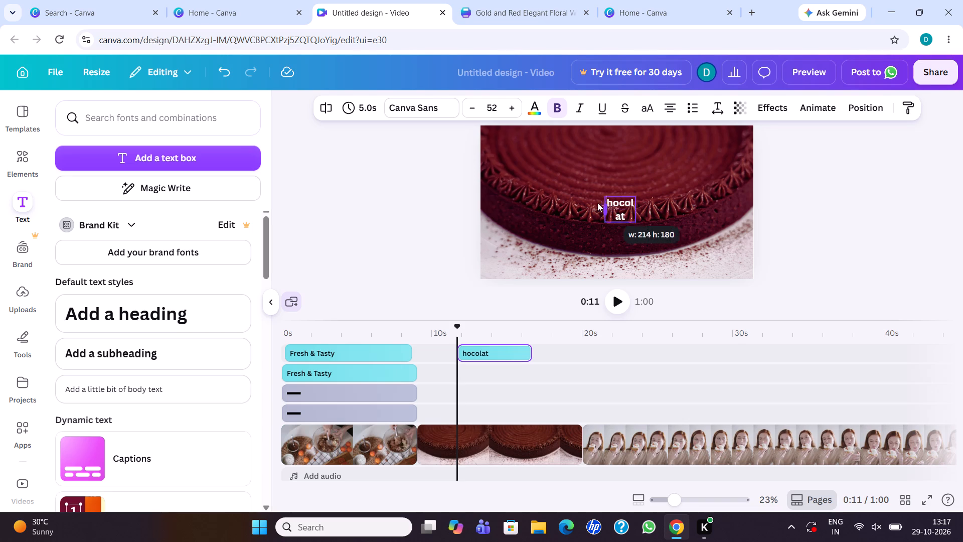
left_click_drag(597, 203, 530, 197)
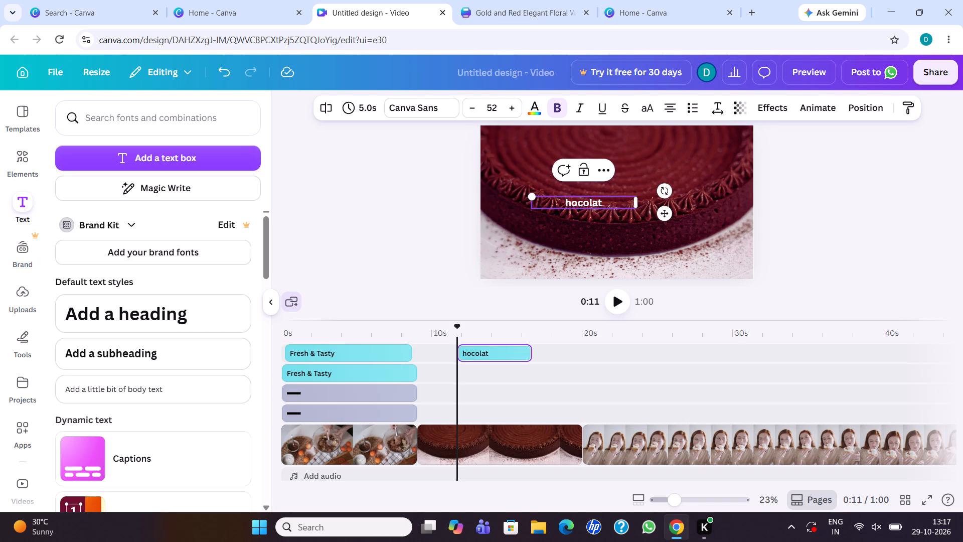
left_click(607, 202)
key("BackSpace")
key("BackSpace")
key("BackSpace")
key("BackSpace")
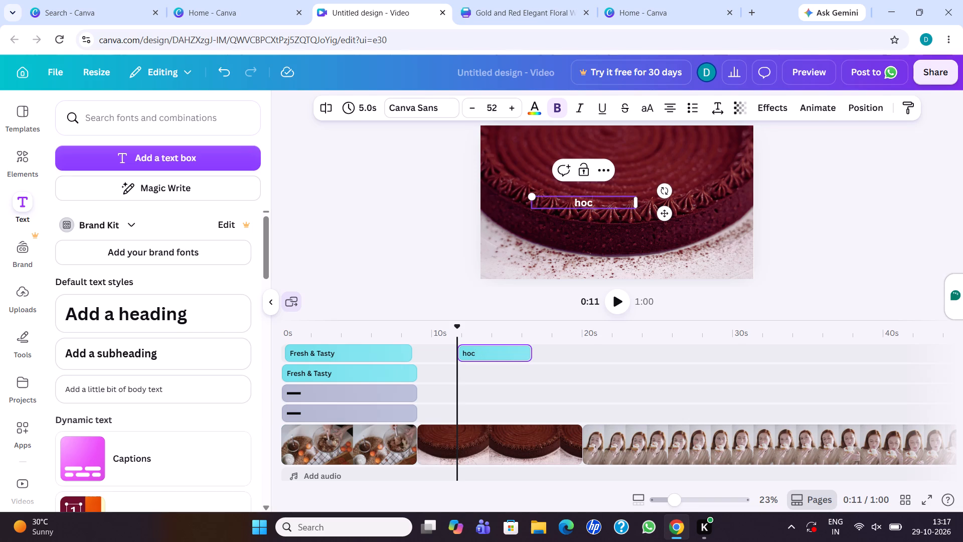
key("BackSpace")
key("BackSpace")
key("BackSpace")
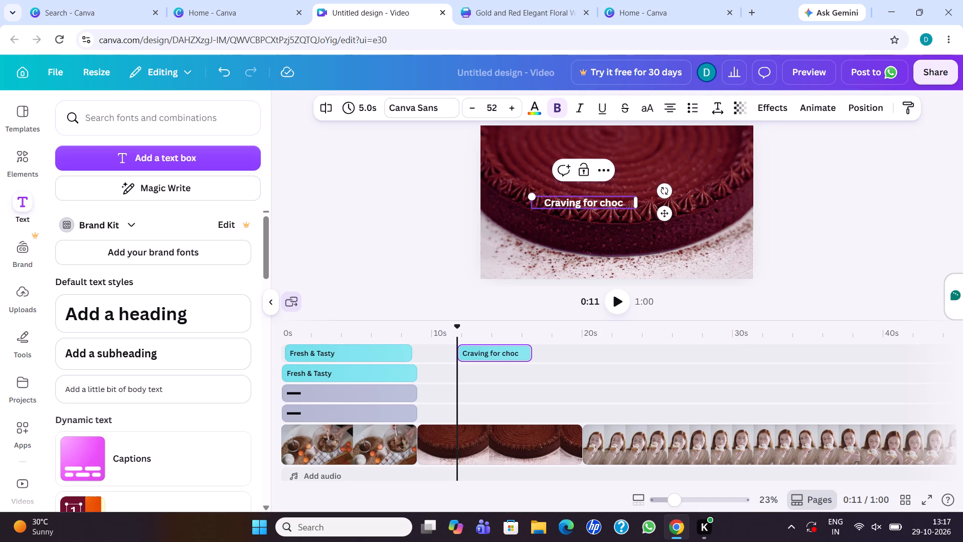
key("o")
type("lat")
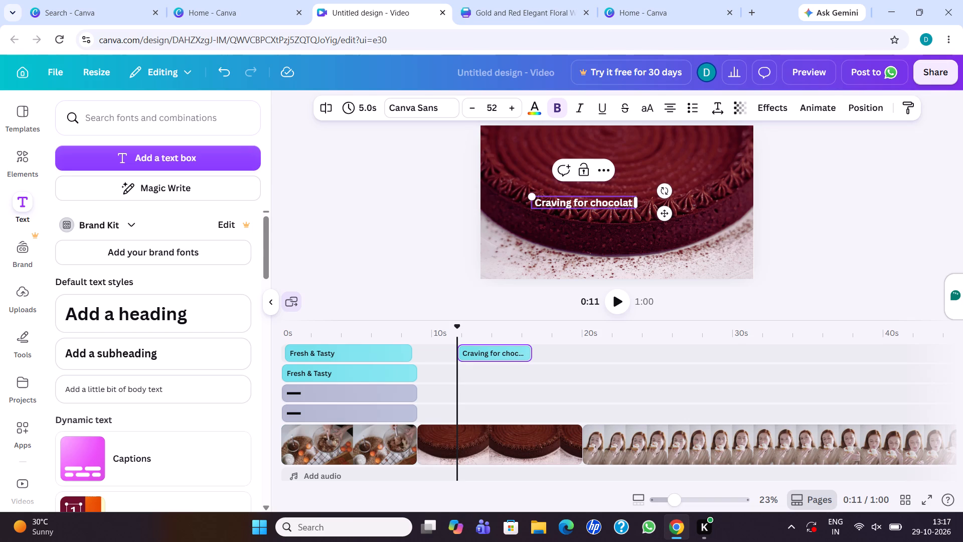
type("e cakes")
key("shift+question")
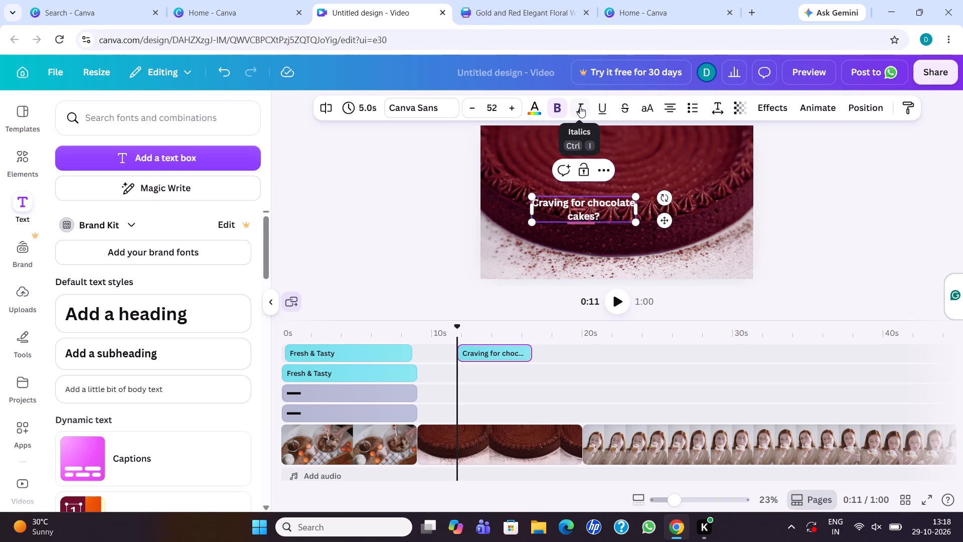
Make the chocolate cake caption uppercase and apply the Glow text effect to it.
left_click(643, 109)
left_click(644, 109)
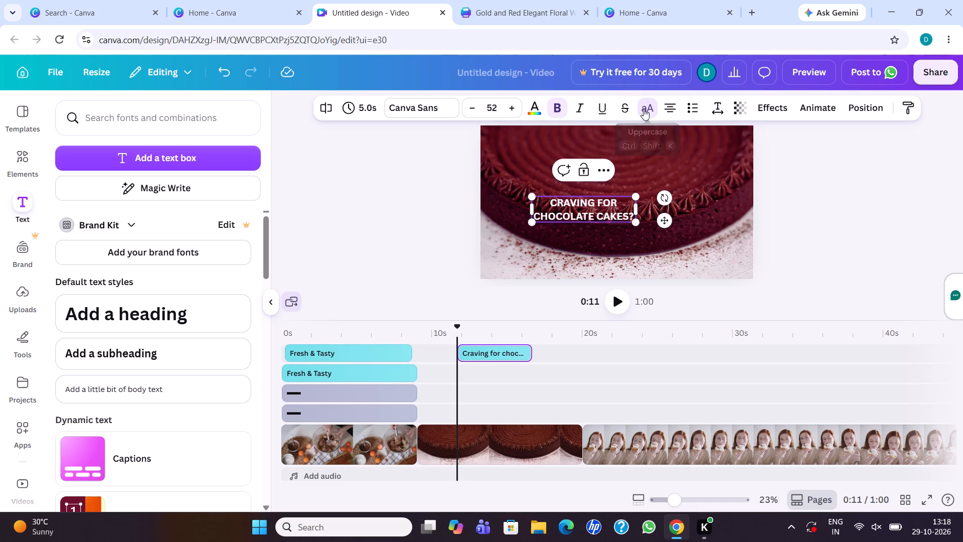
left_click(644, 109)
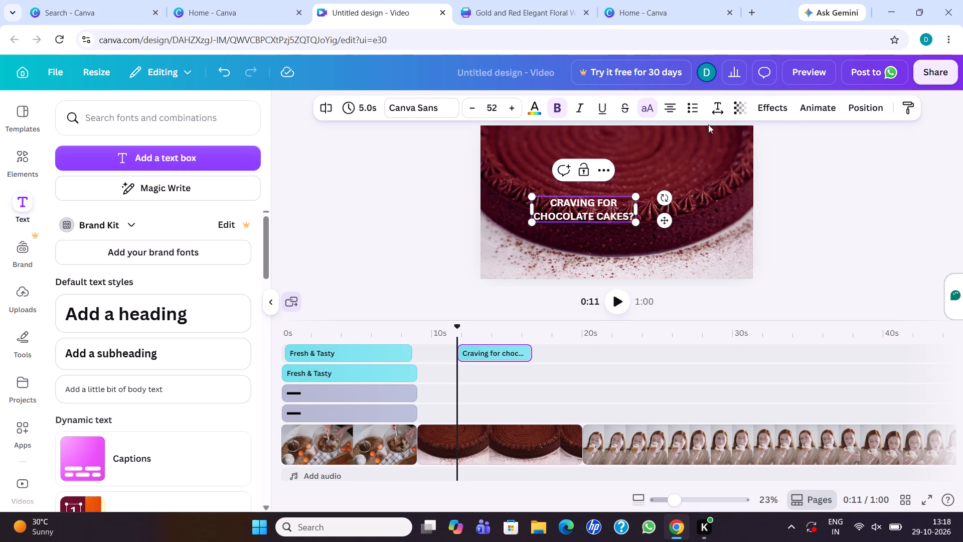
left_click(759, 108)
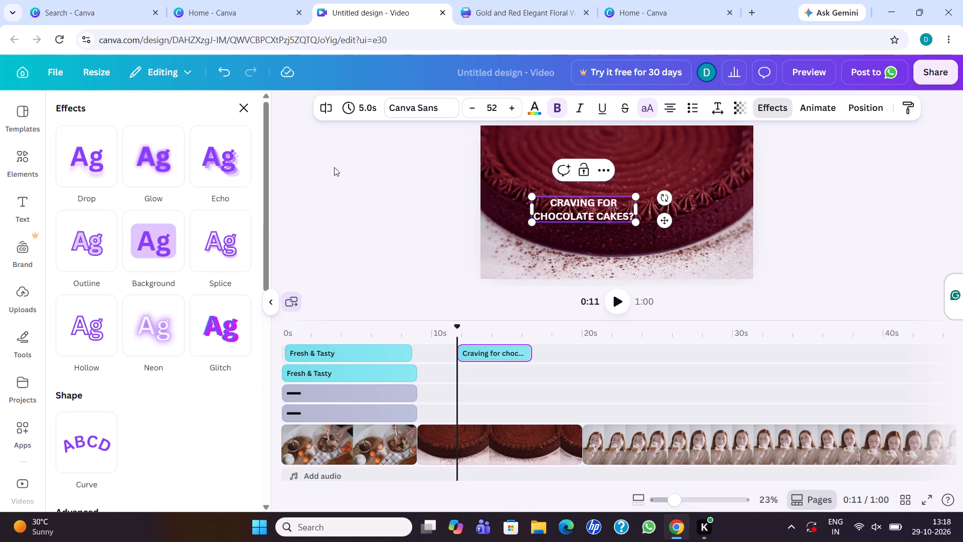
left_click(116, 163)
left_click(145, 179)
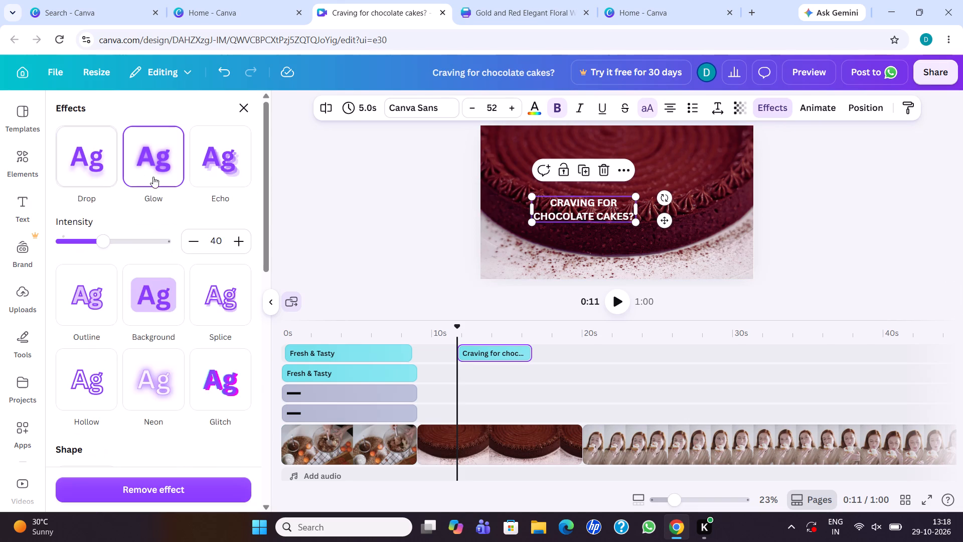
Make the chocolate cake caption italic and underlined, and open its text colour options.
left_click(579, 112)
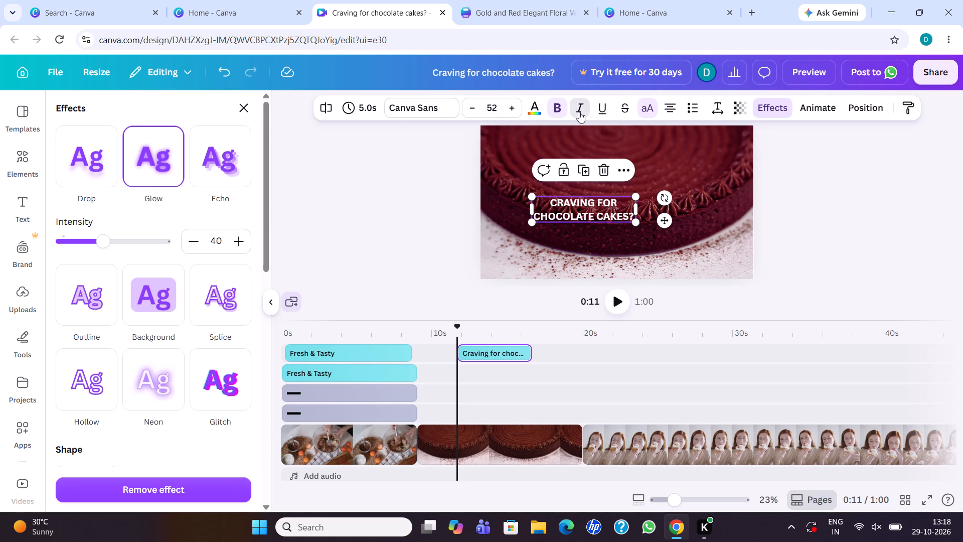
left_click(583, 112)
left_click(585, 115)
left_click(606, 105)
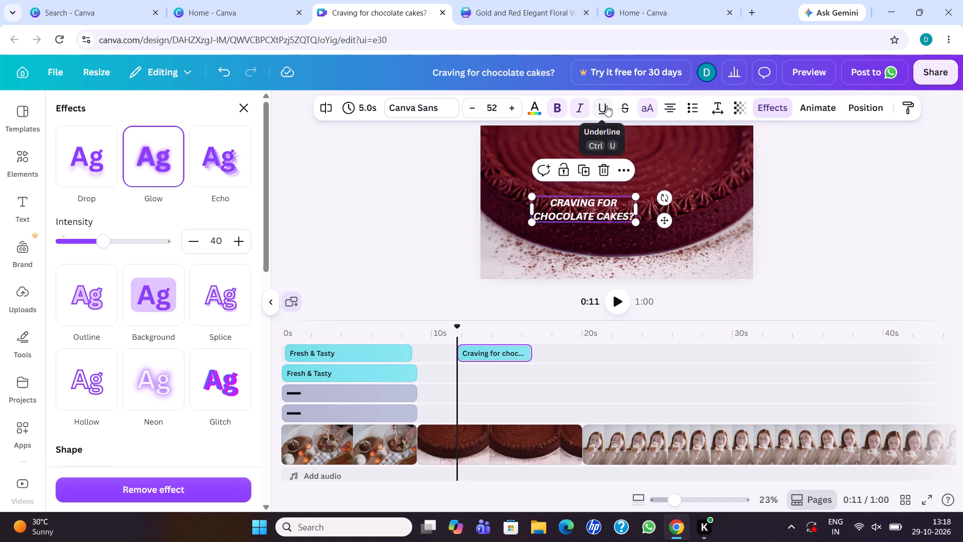
left_click(534, 107)
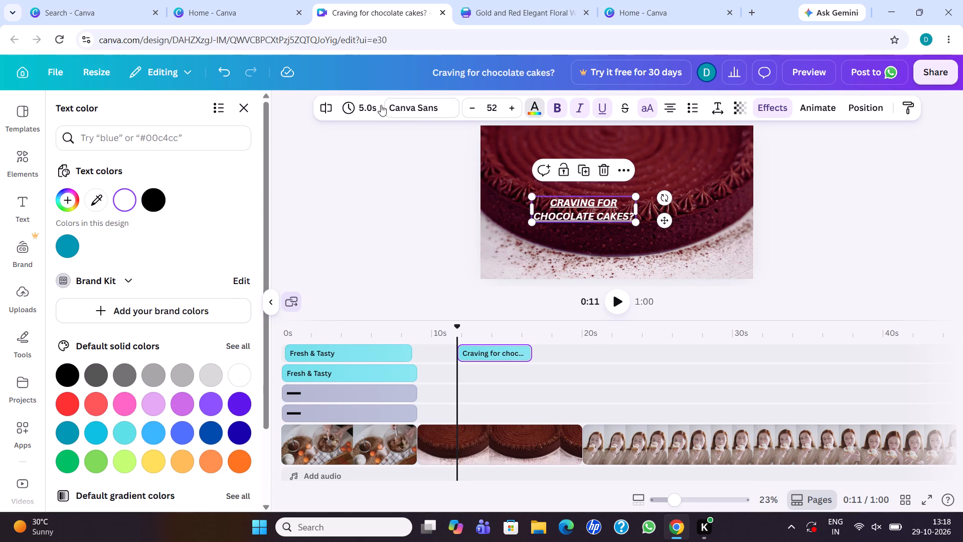
Apply the Shift animation to the chocolate cake caption.
left_click(826, 104)
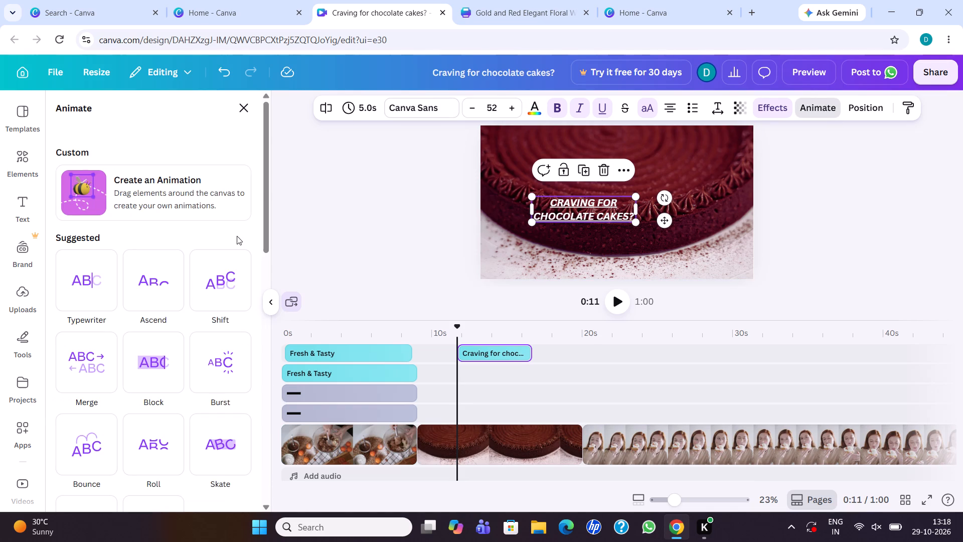
left_click(225, 275)
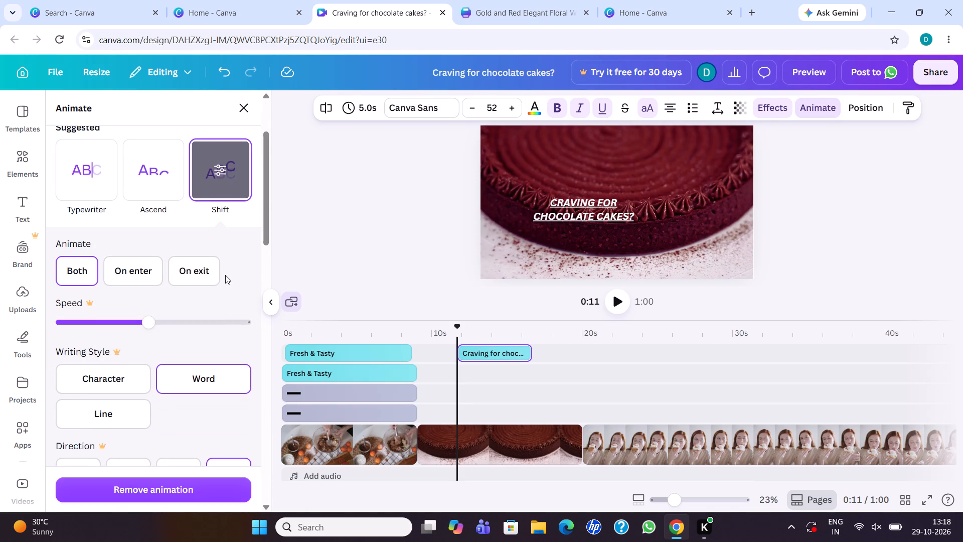
Widen the caption's text box so it fits on one line and place it along the bottom edge of the frame.
left_click_drag(638, 211, 708, 225)
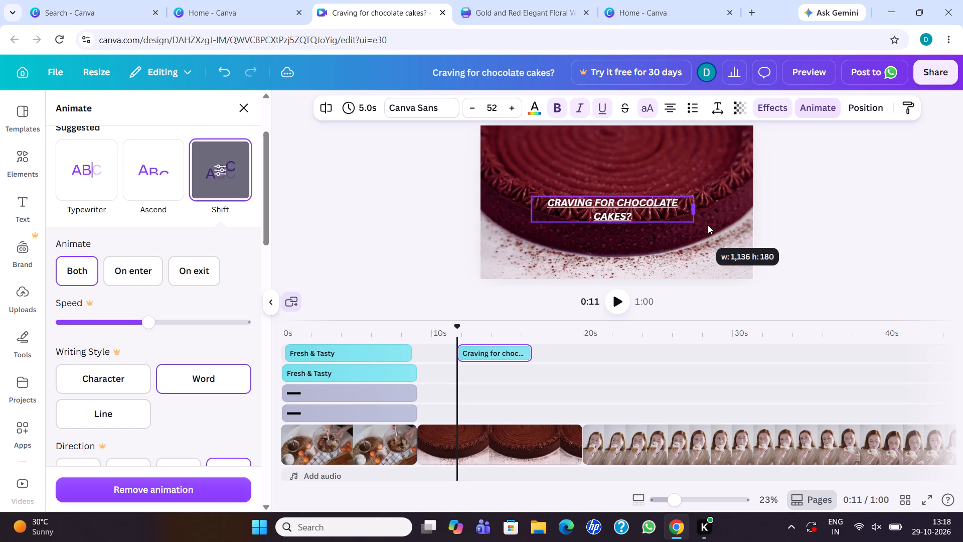
left_click_drag(708, 225, 709, 228)
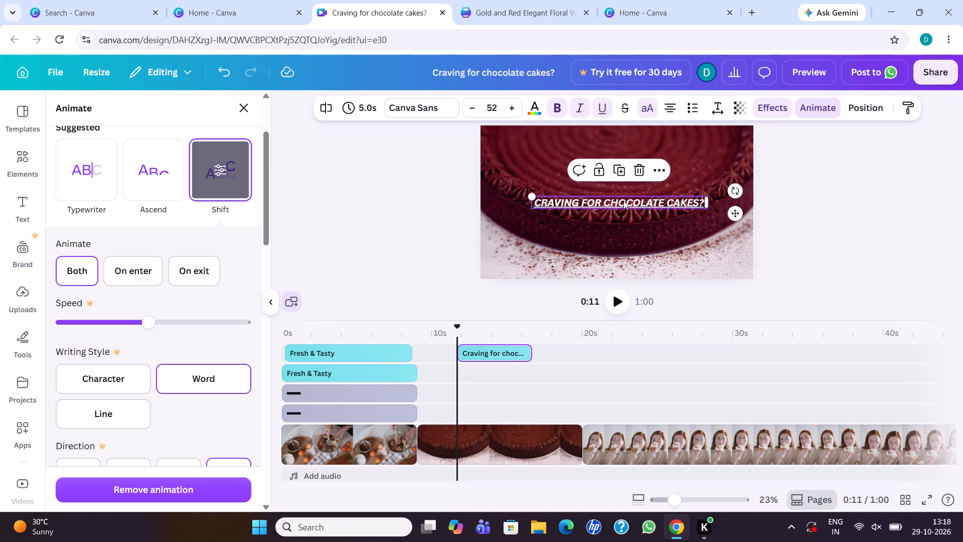
left_click_drag(623, 201, 594, 238)
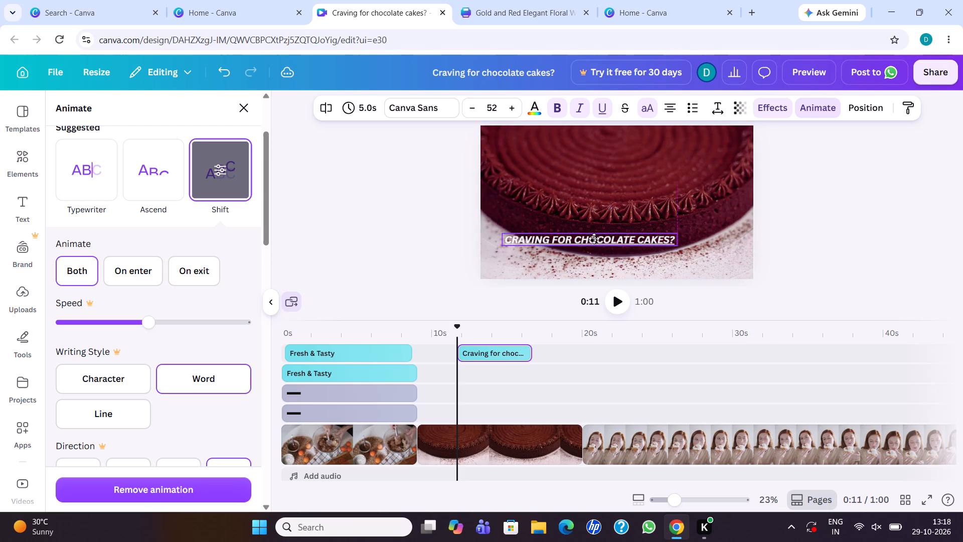
left_click_drag(594, 238, 589, 273)
Move the caption layer to start with the chocolate cake clip and extend its end to about 0:17.
left_click_drag(475, 351, 432, 359)
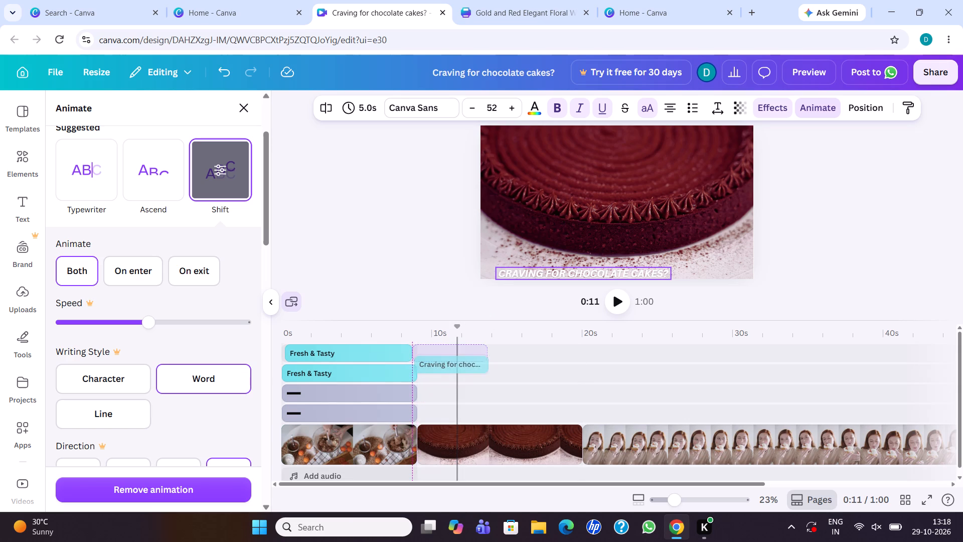
left_click_drag(432, 359, 434, 352)
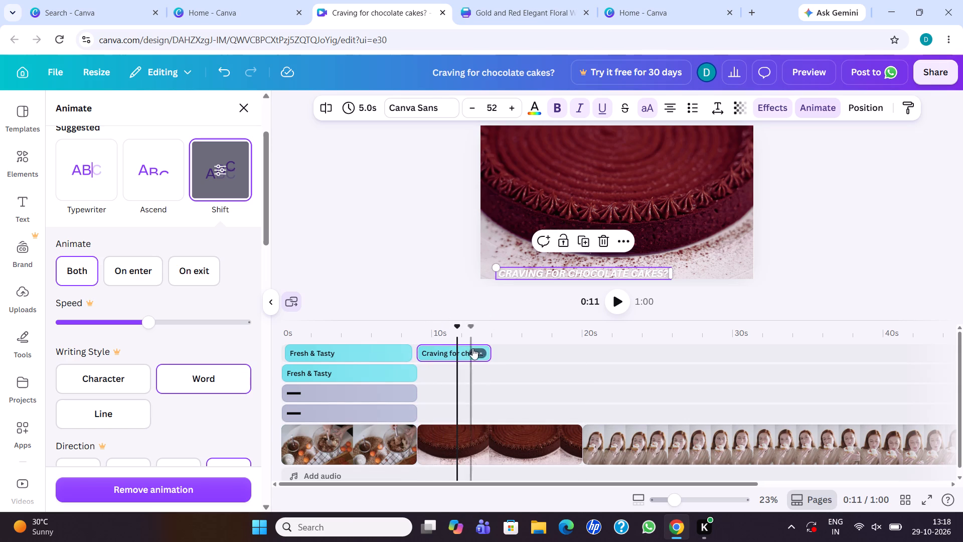
left_click_drag(489, 351, 551, 358)
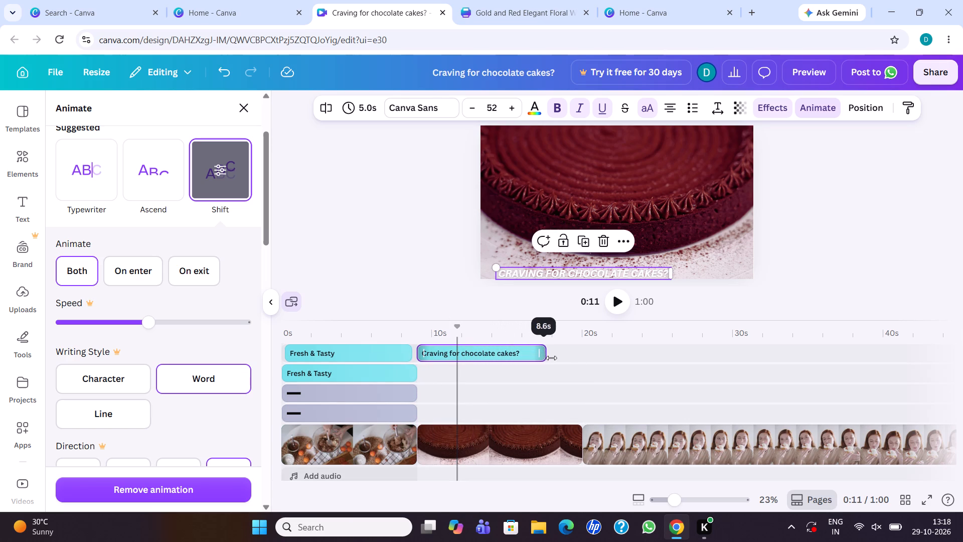
left_click_drag(551, 358, 537, 355)
Trim the end of the chocolate cake clip to 8.5 s and play the video from there.
left_click(537, 458)
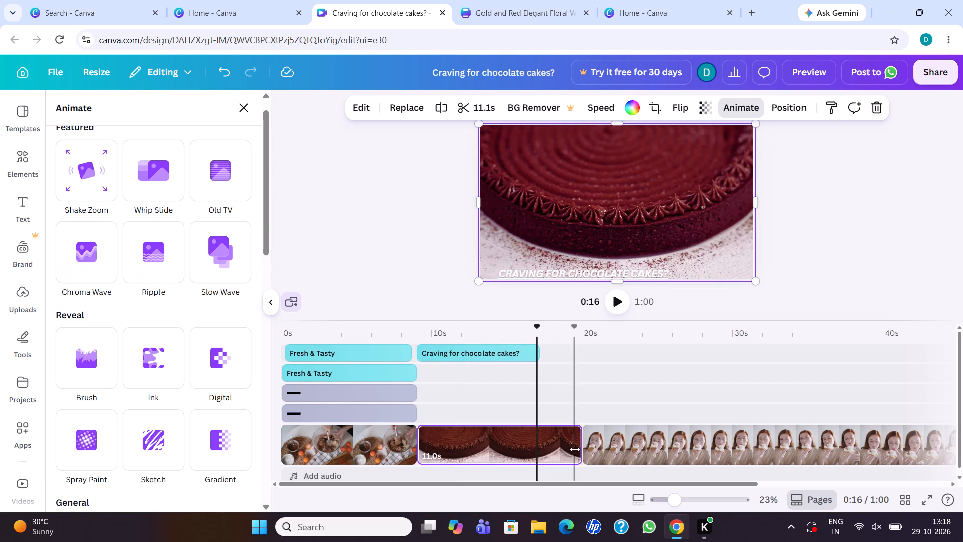
left_click_drag(574, 446, 538, 445)
left_click(613, 304)
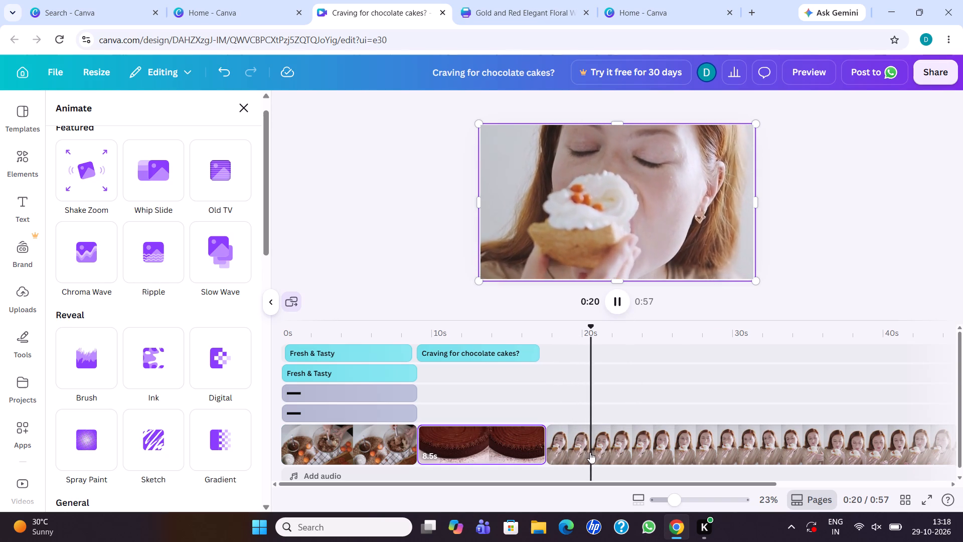
Trim the end of the third clip, showing the woman eating a cream-topped pastry, to 3.9 s.
left_click_drag(888, 446, 862, 447)
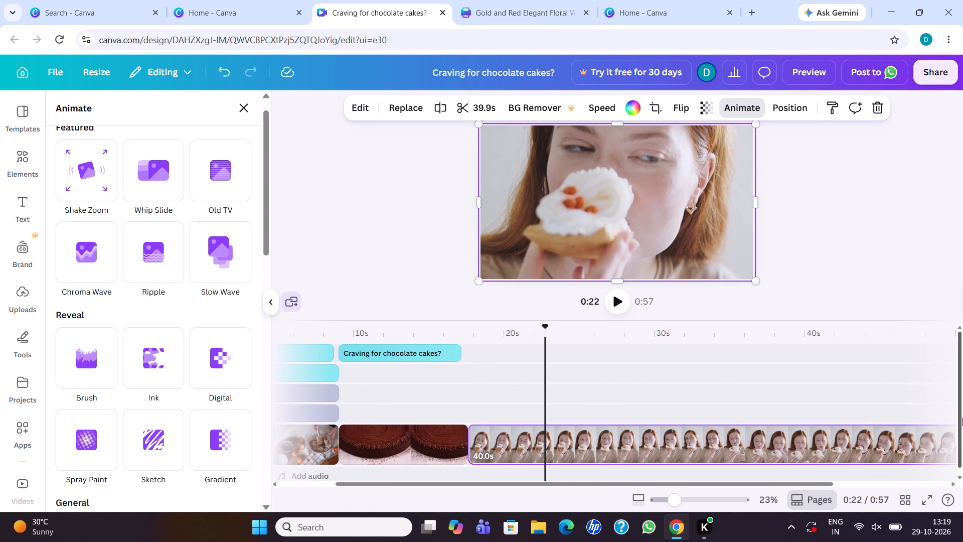
left_click(953, 482)
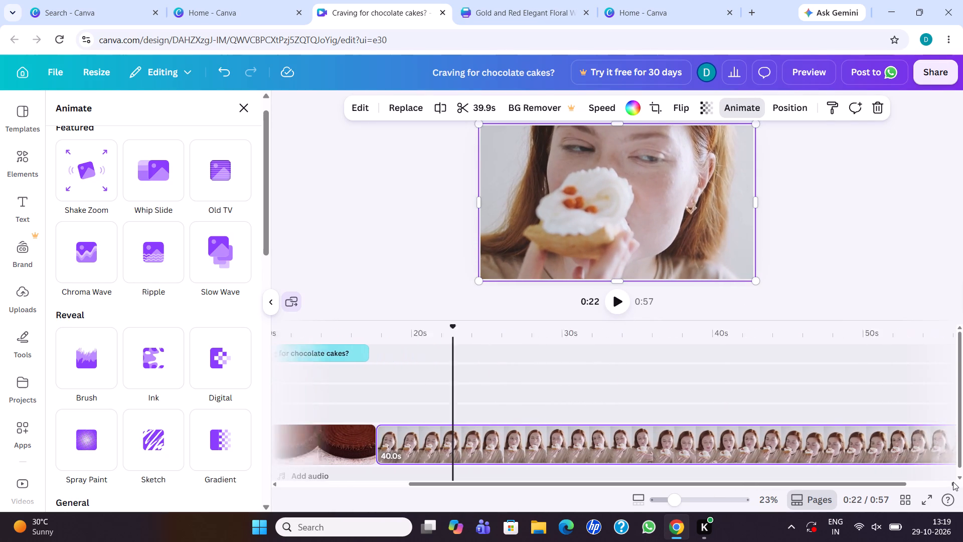
left_click_drag(908, 441, 871, 442)
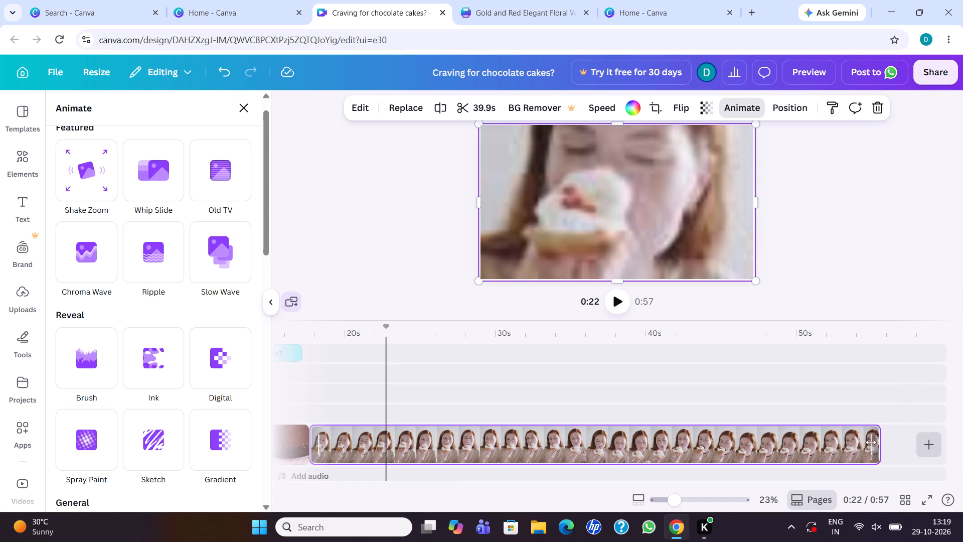
left_click_drag(871, 442, 662, 424)
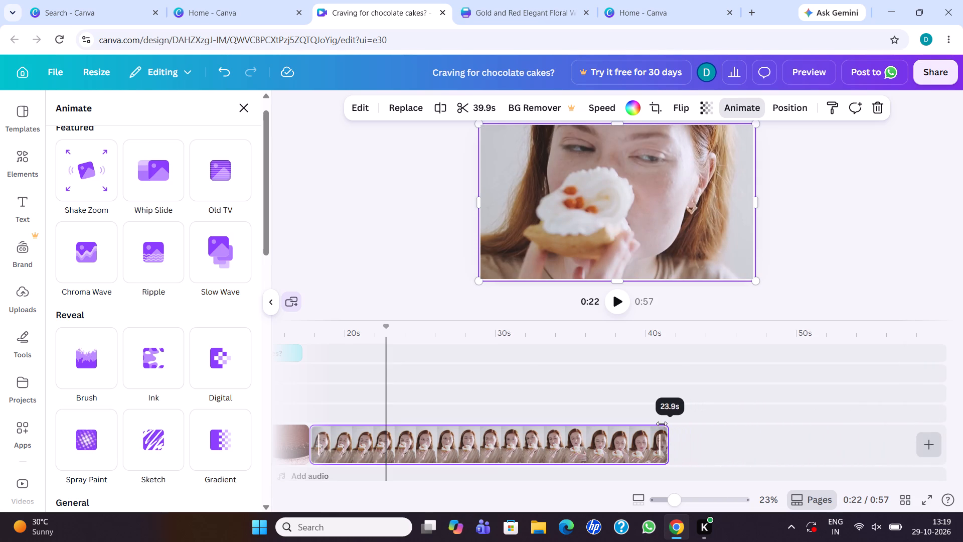
left_click_drag(662, 424, 496, 427)
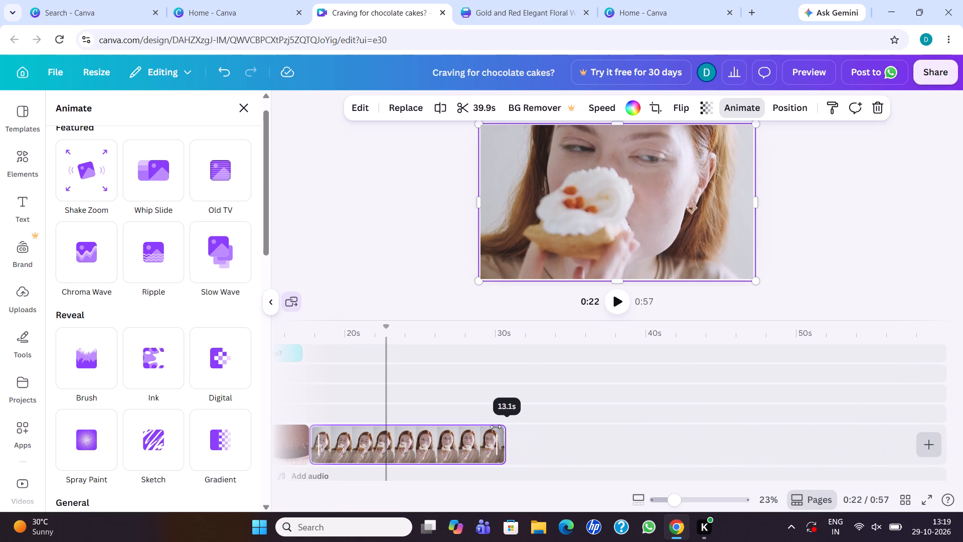
left_click_drag(496, 427, 446, 427)
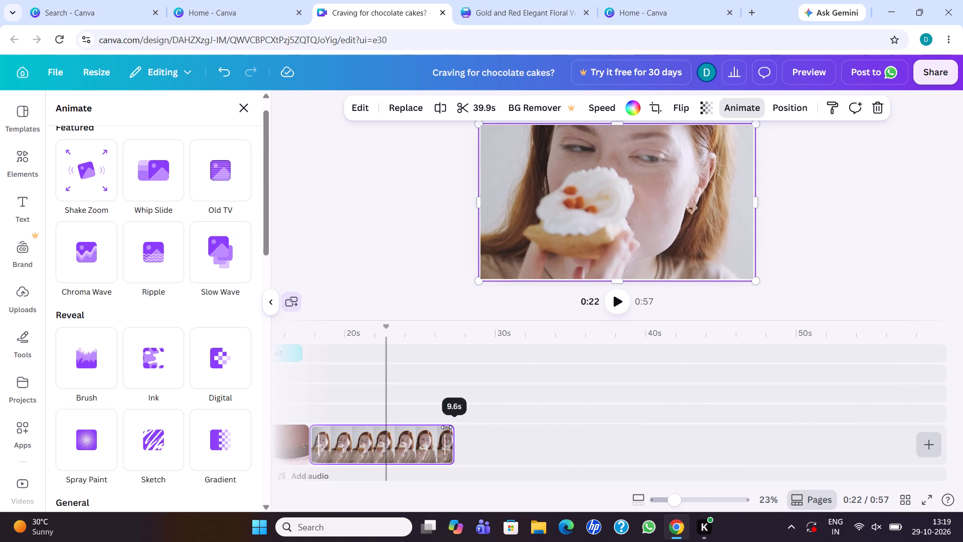
left_click_drag(446, 427, 399, 430)
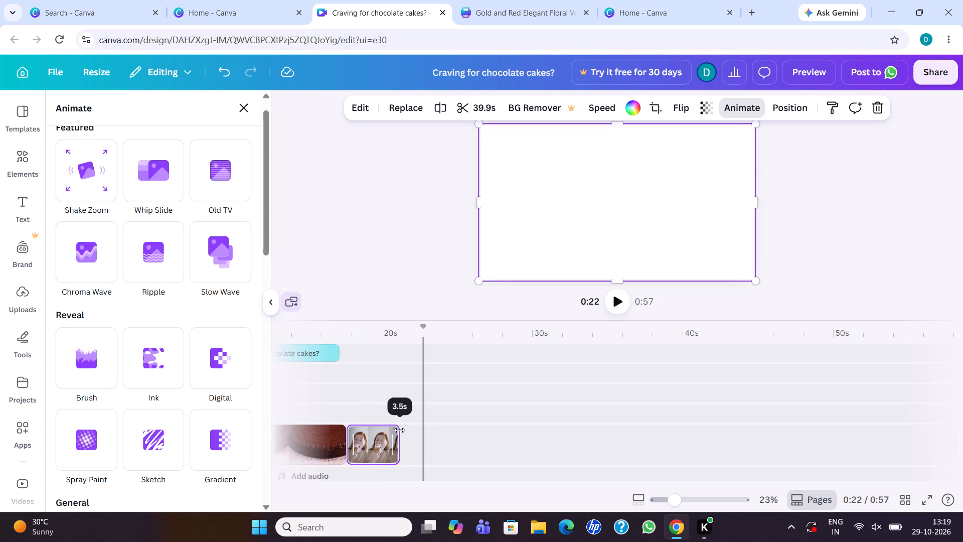
left_click_drag(399, 430, 403, 431)
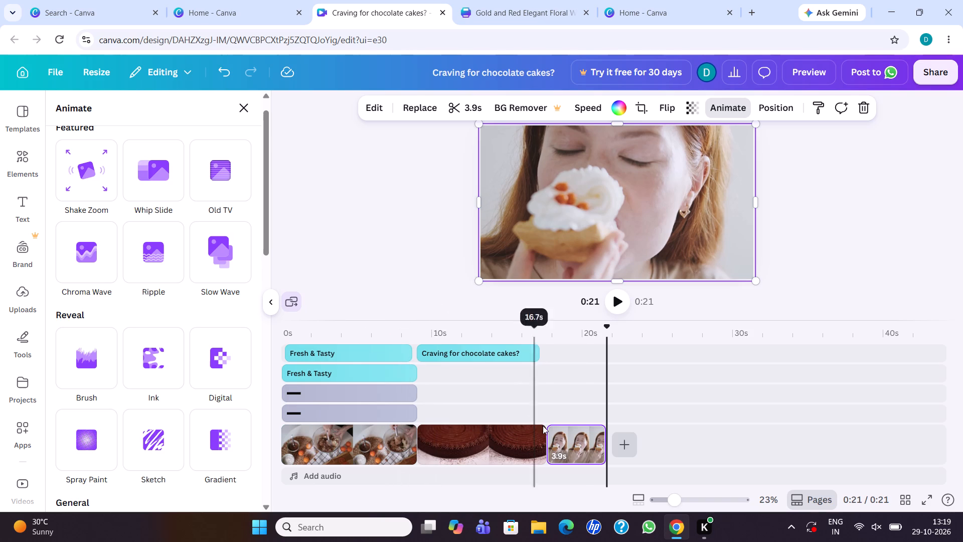
Apply the Slow Wave animation to the first clip of hands mixing batter and play the video through to the end.
left_click(567, 441)
left_click(334, 434)
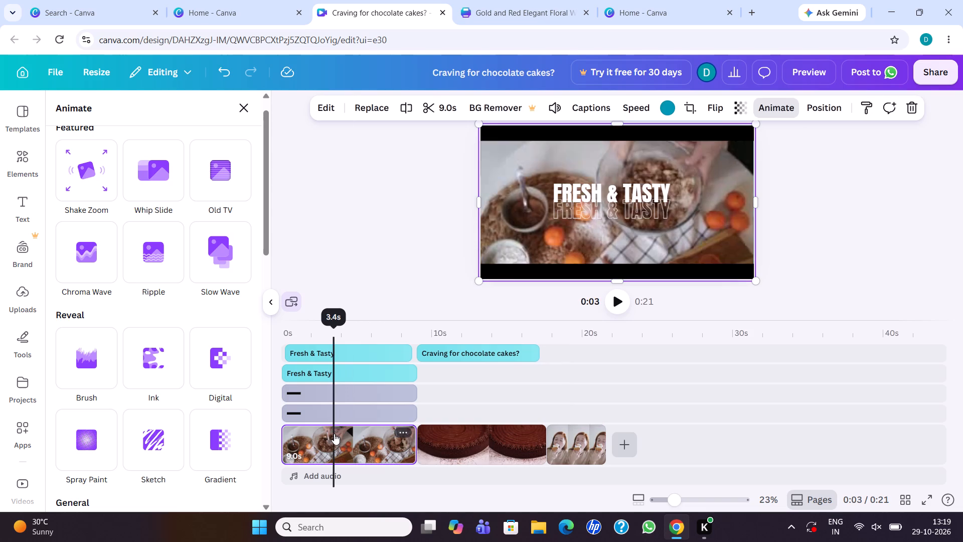
left_click(607, 301)
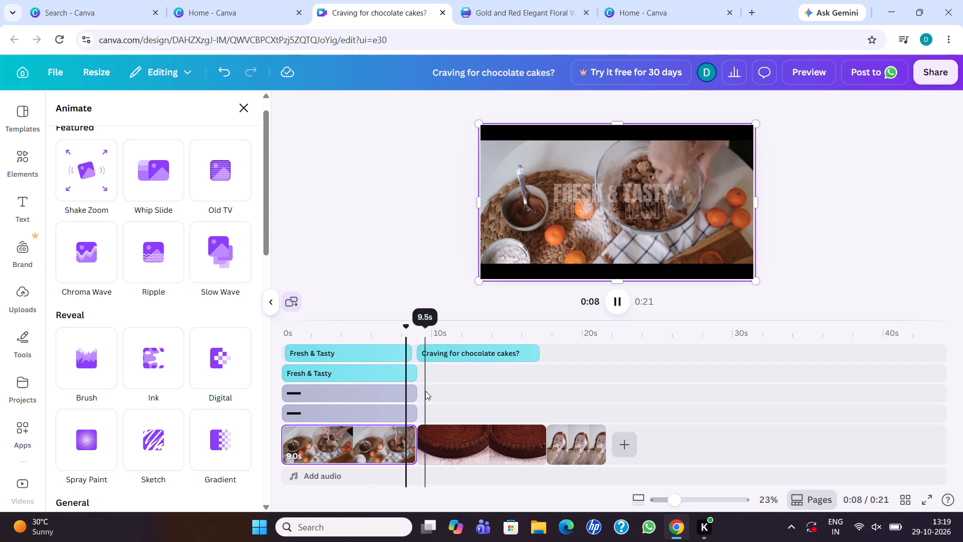
left_click(211, 245)
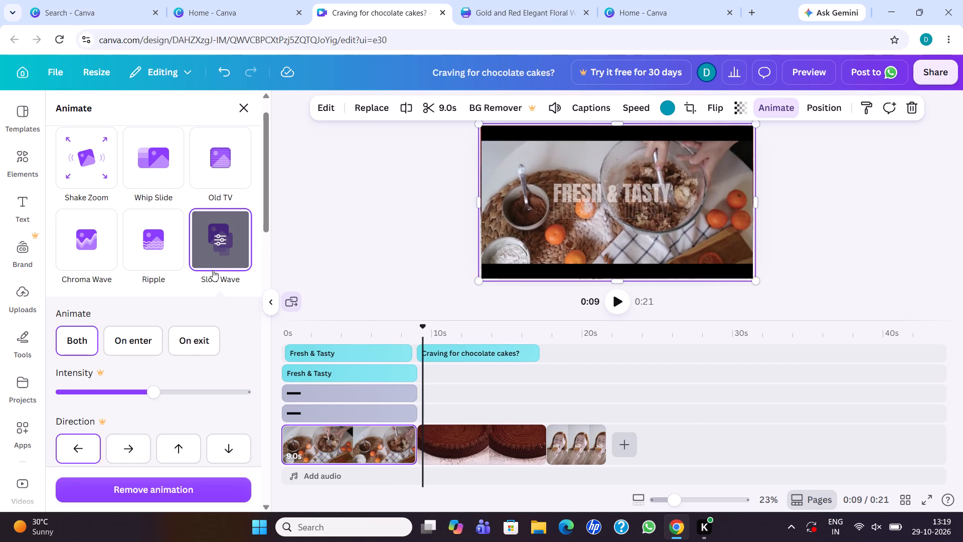
left_click(608, 303)
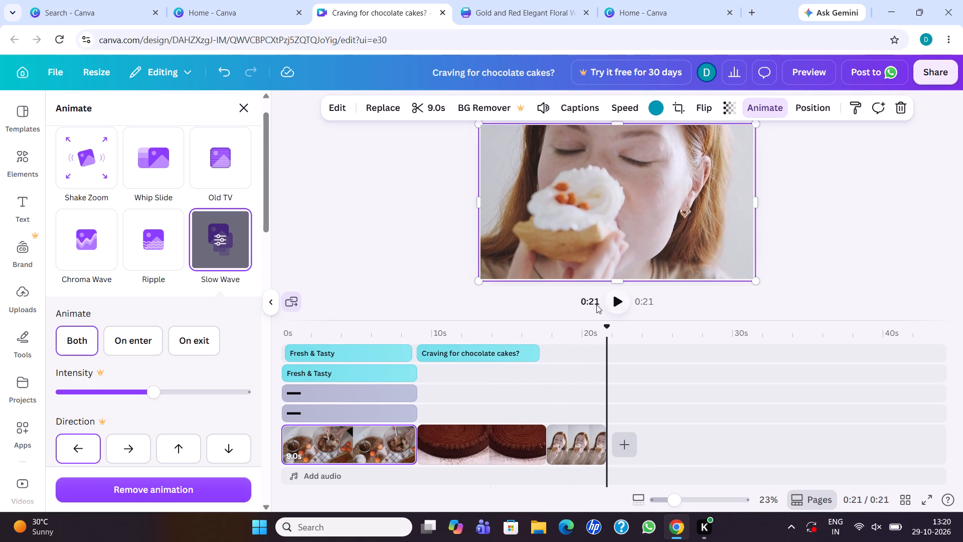
Add a blank 5-second page after the last clip.
left_click(622, 446)
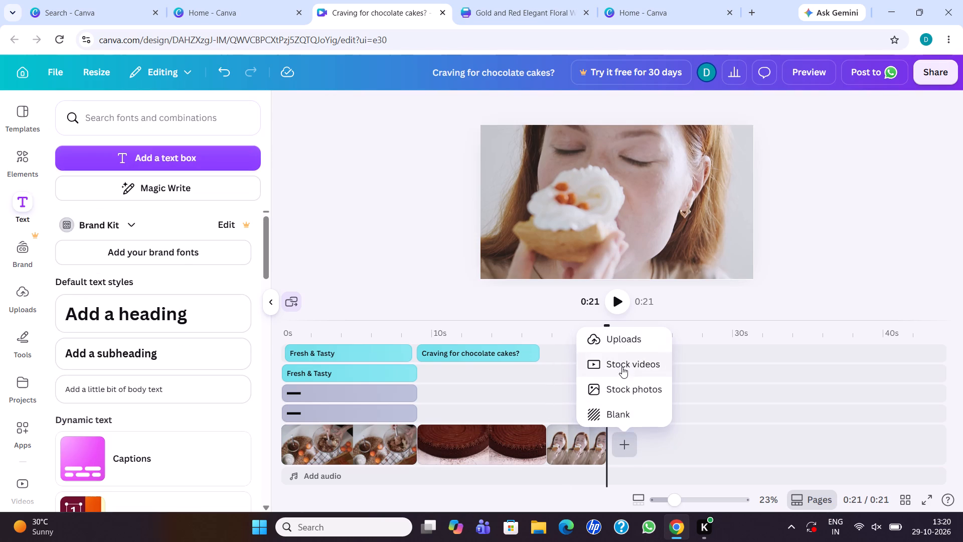
left_click(614, 410)
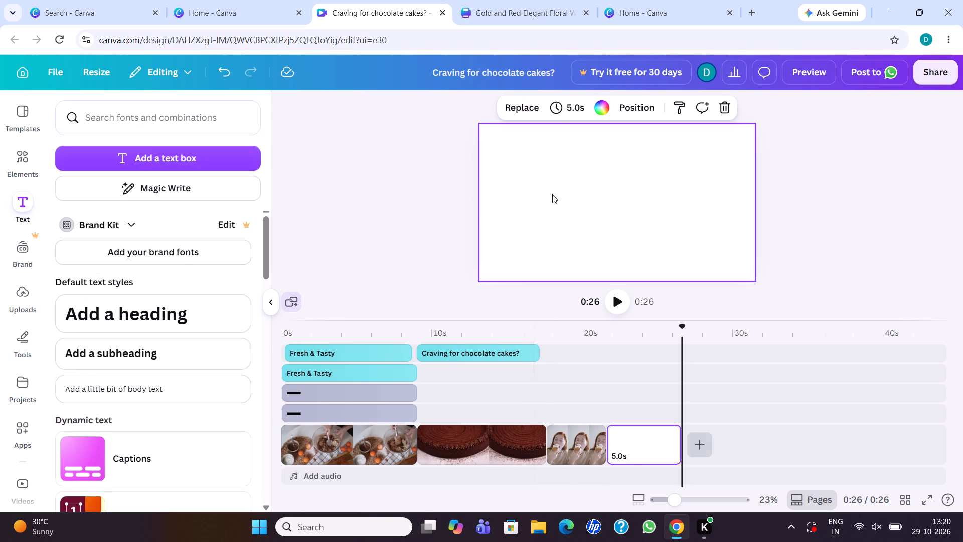
left_click(545, 186)
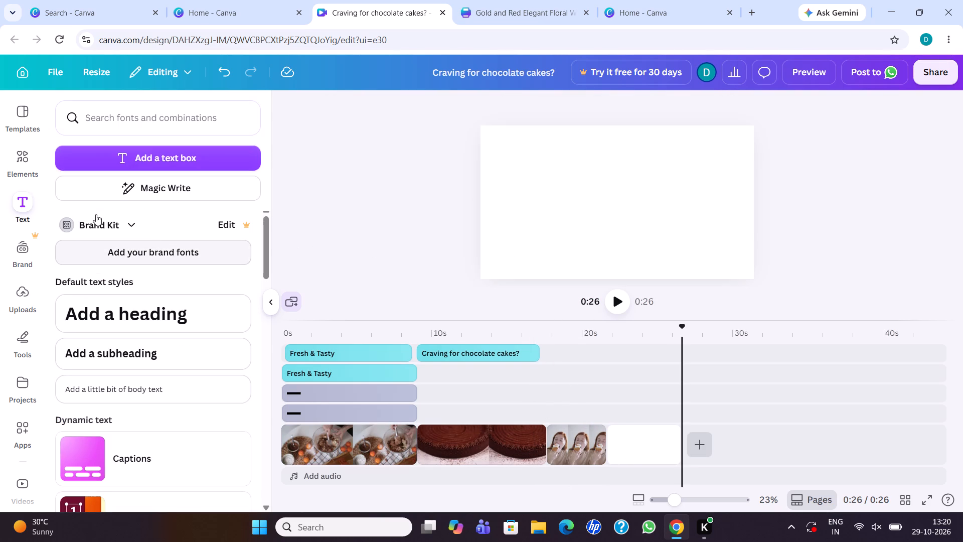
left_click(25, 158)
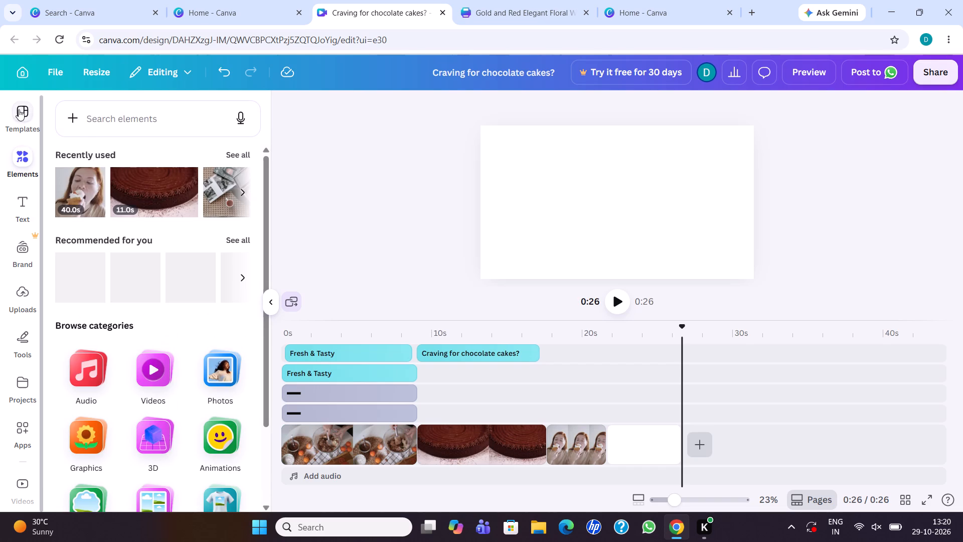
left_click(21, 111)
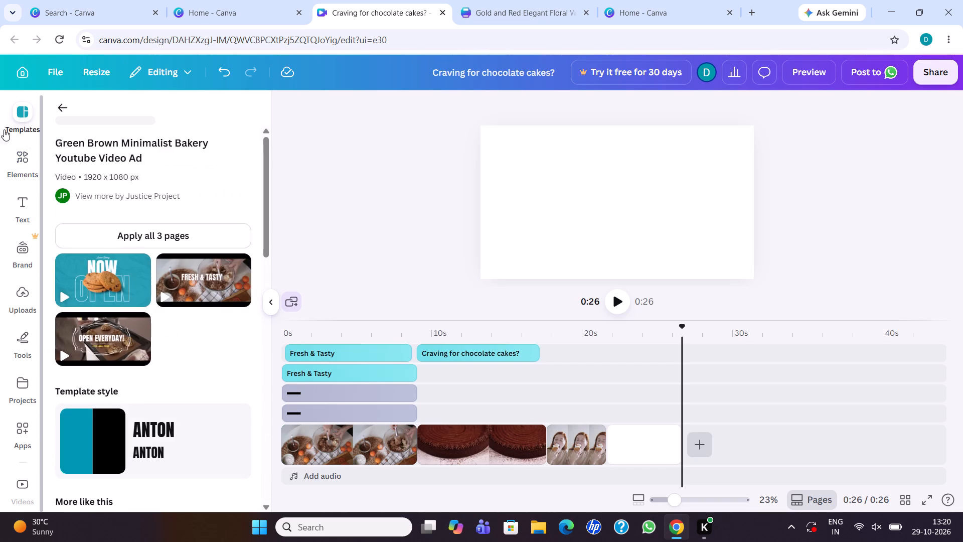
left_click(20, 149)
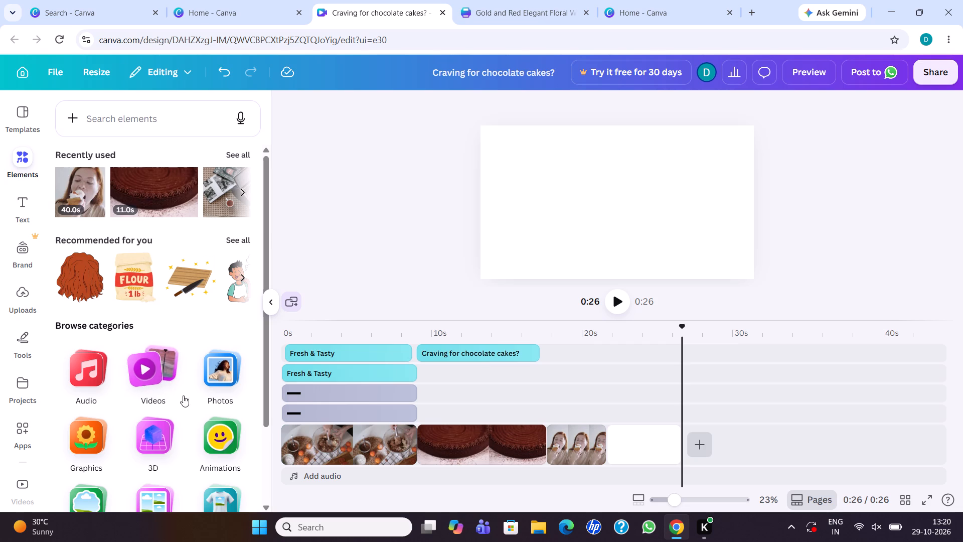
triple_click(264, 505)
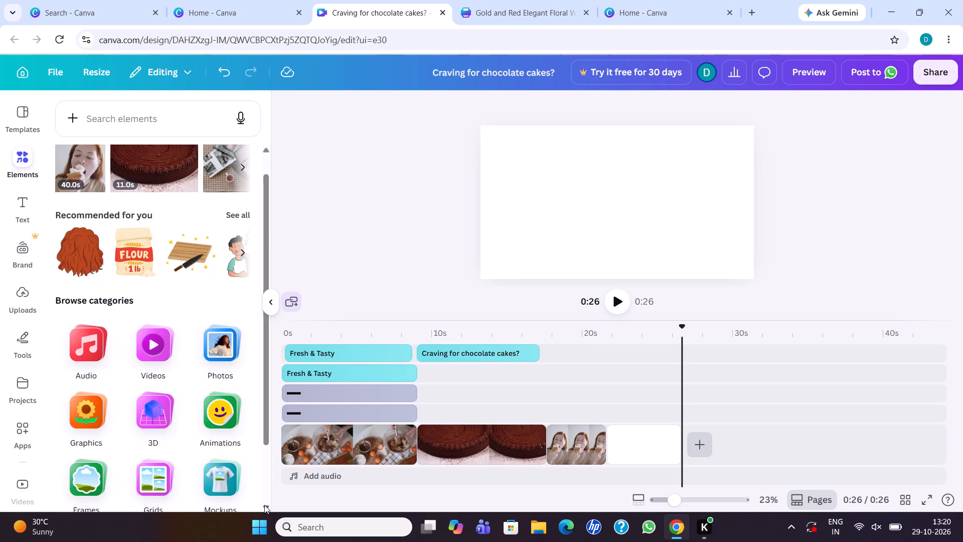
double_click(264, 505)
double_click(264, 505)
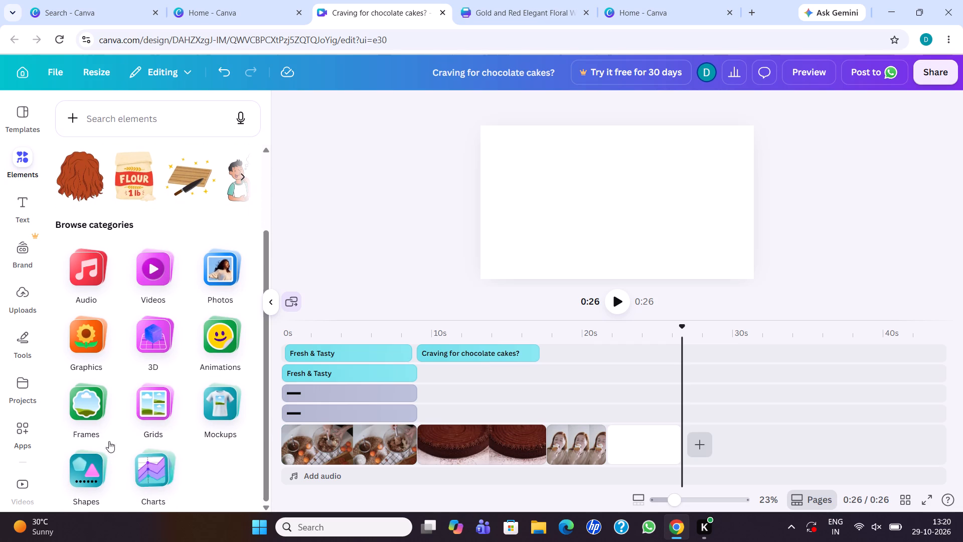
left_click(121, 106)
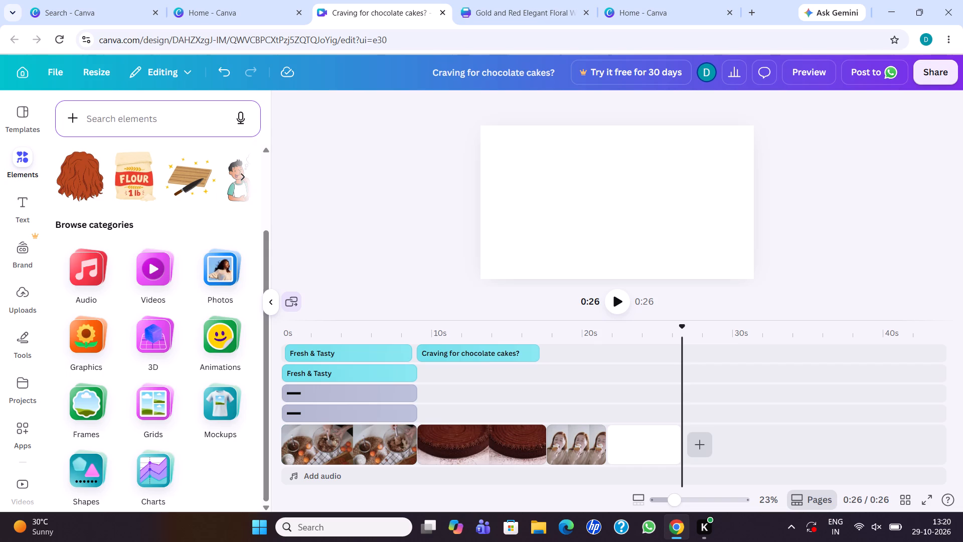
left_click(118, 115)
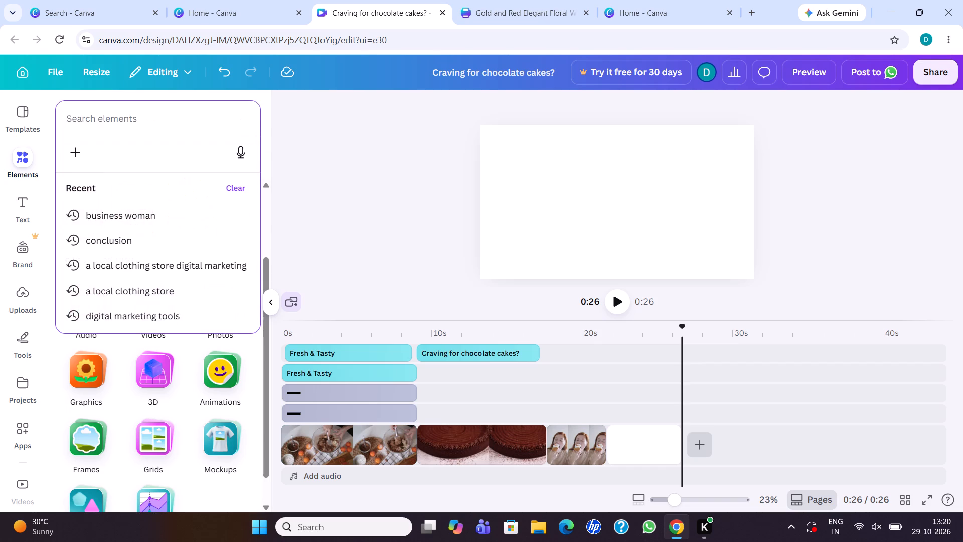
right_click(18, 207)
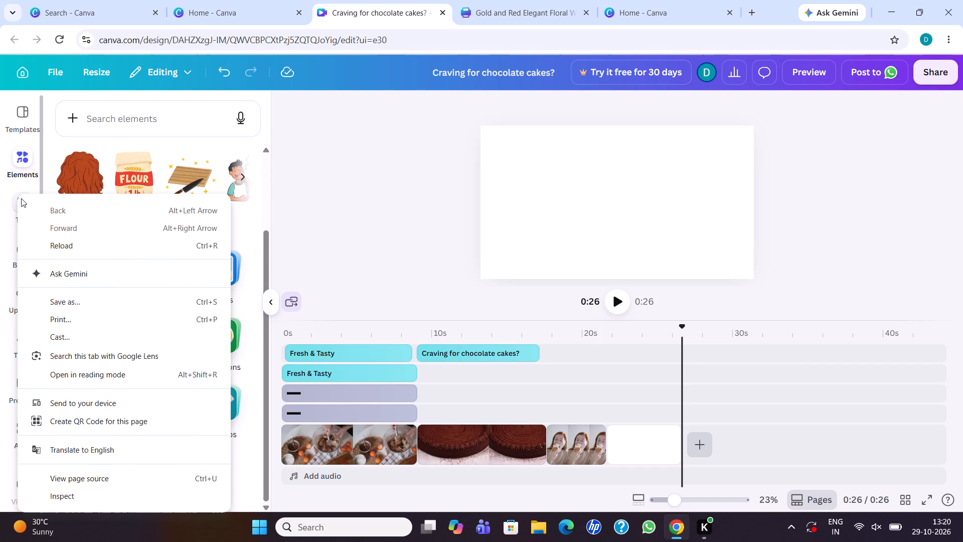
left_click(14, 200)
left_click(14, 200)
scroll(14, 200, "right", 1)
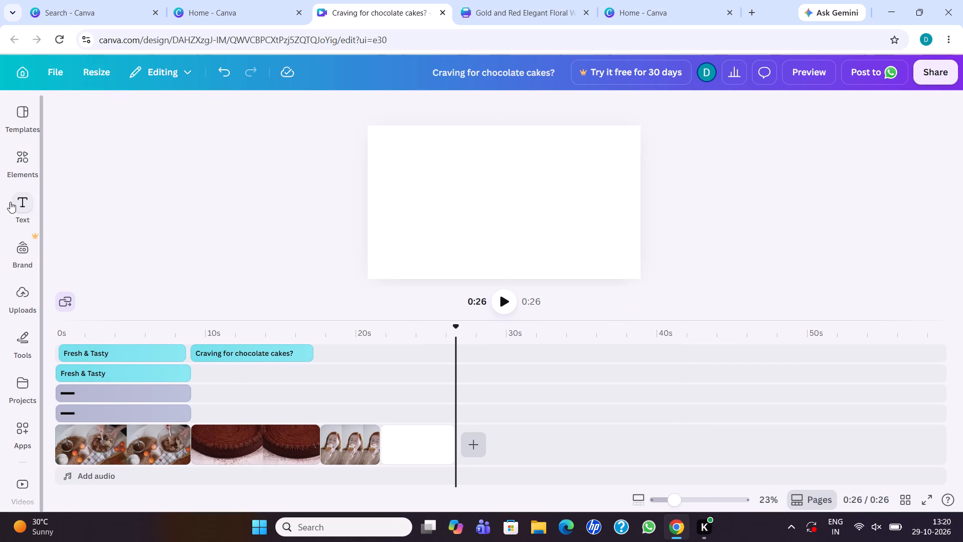
Add a heading at 0:26, colour it light purple and replace its placeholder text with "Visit SS bakers".
left_click(11, 201)
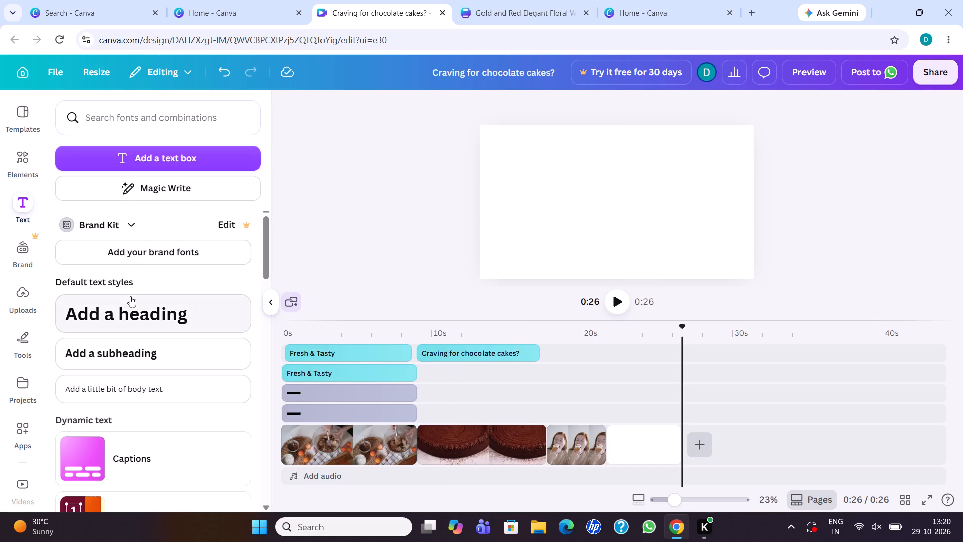
left_click(151, 311)
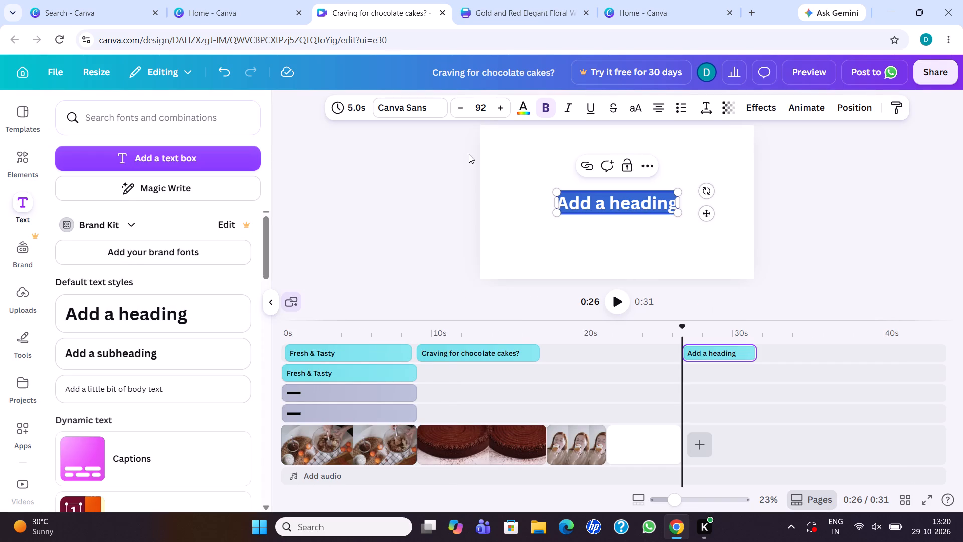
key("BackSpace")
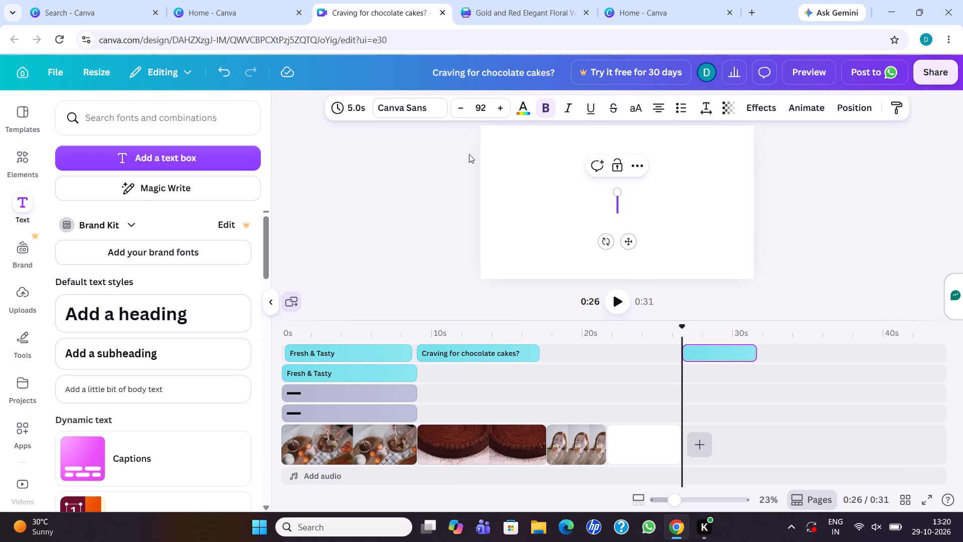
key("BackSpace")
key("BackSpace")
left_click(522, 112)
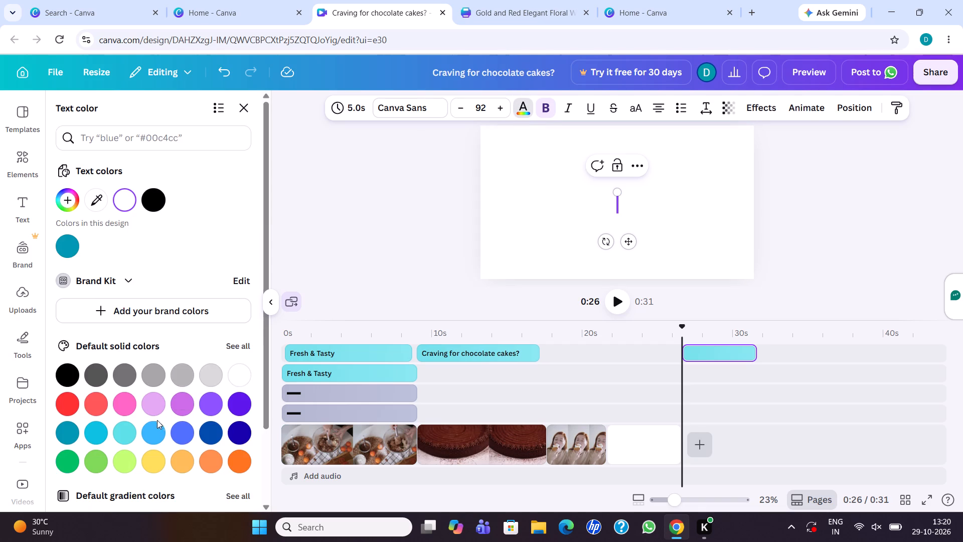
left_click(152, 403)
key("v")
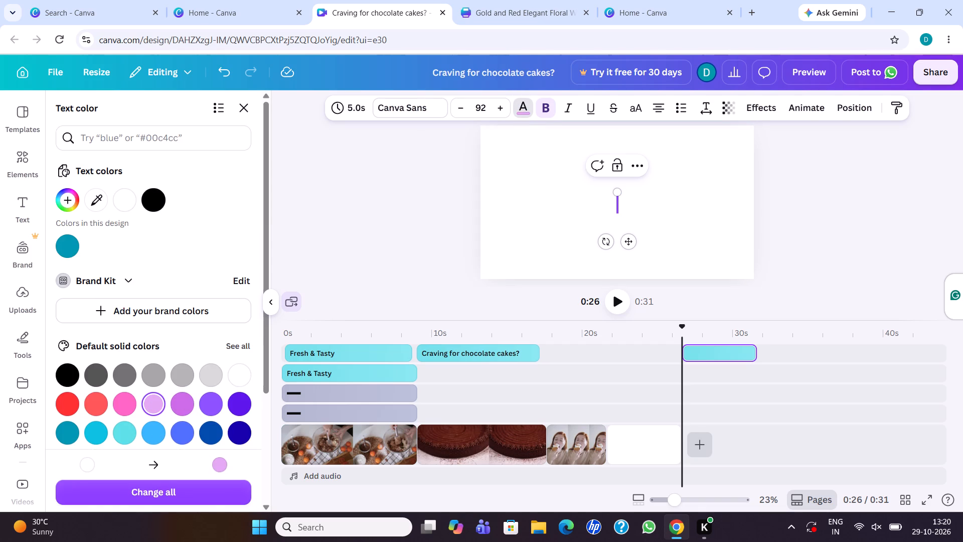
key("i")
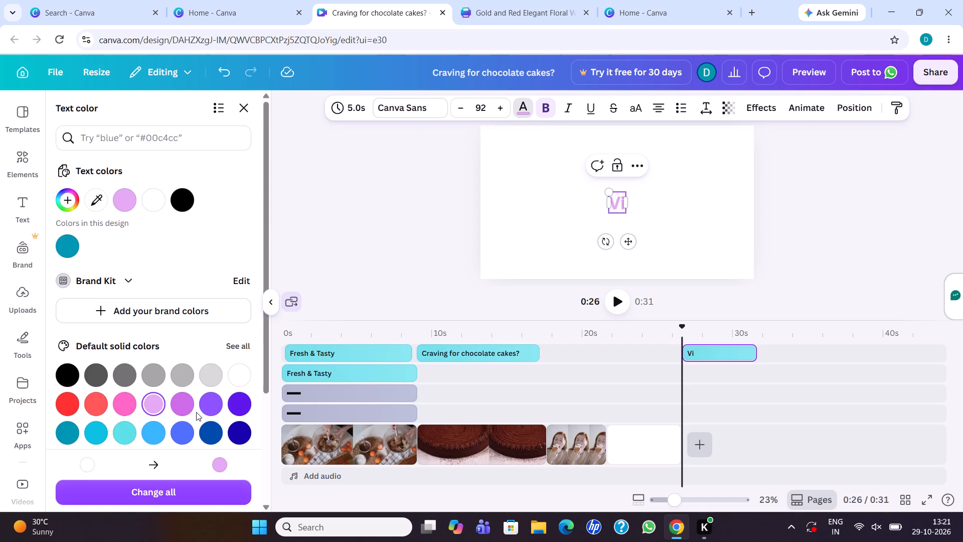
type("sit")
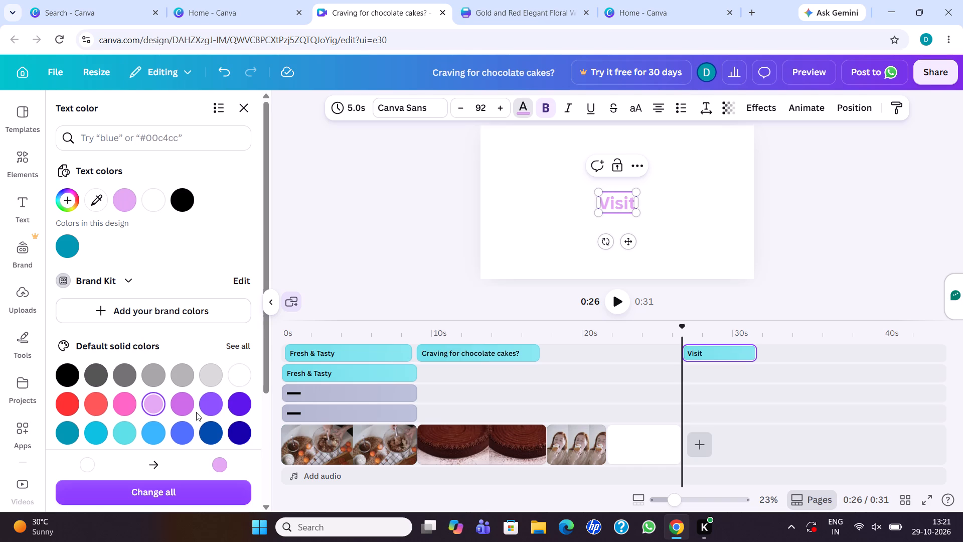
key("space")
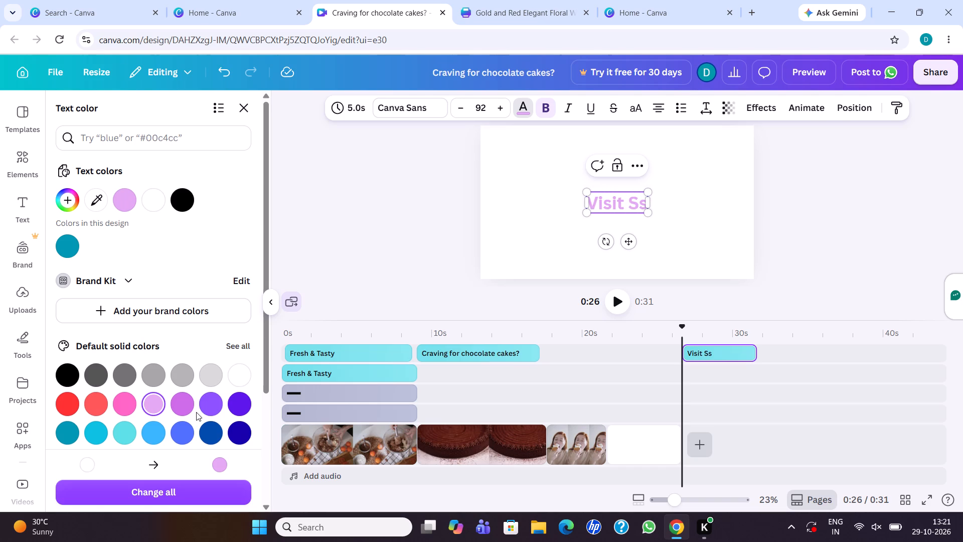
key("space")
type("baker")
key("s")
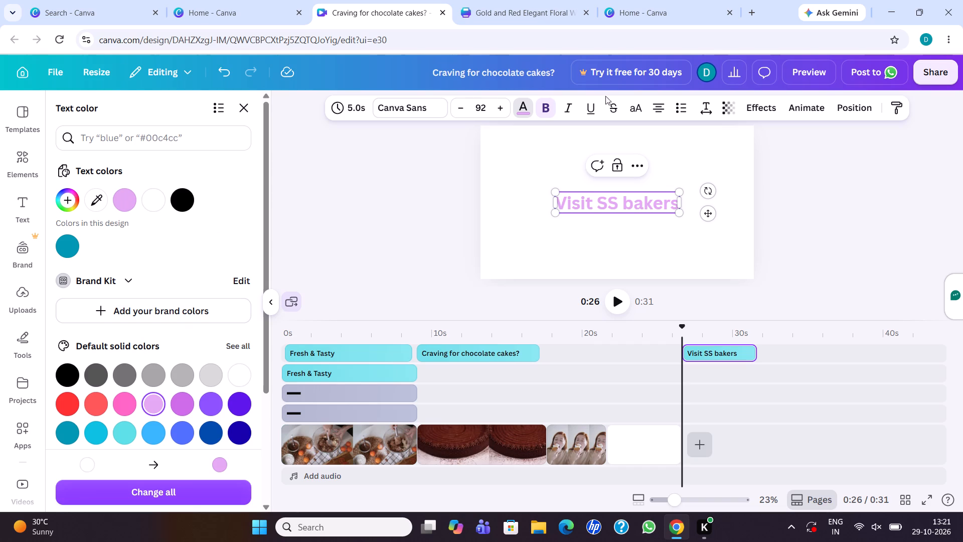
Format the Visit SS bakers heading with strikethrough, underline and uppercase letters.
left_click(570, 103)
left_click(570, 103)
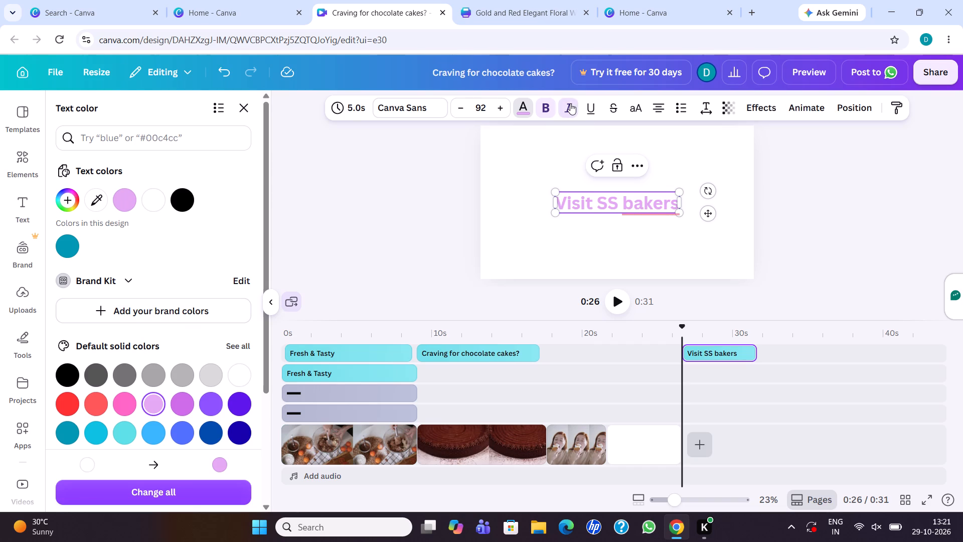
left_click(614, 101)
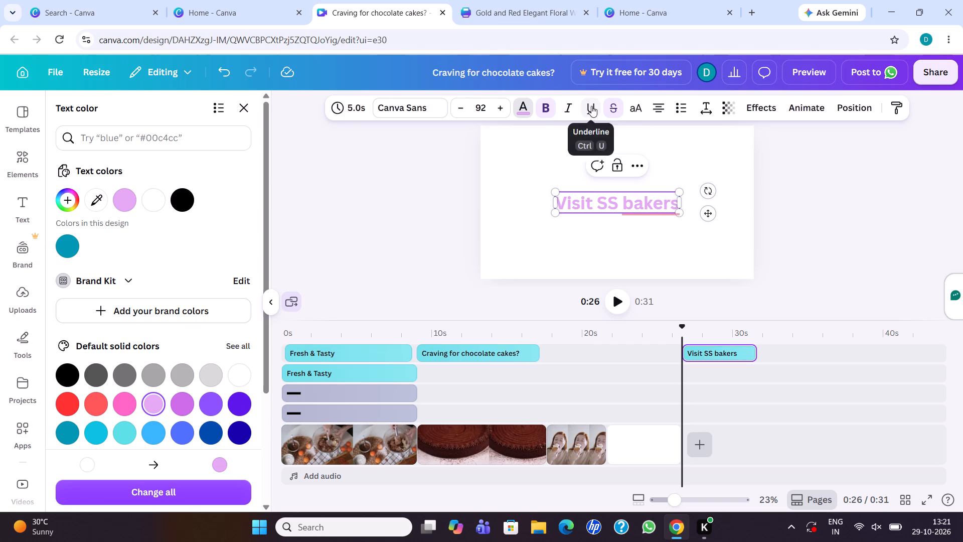
left_click(591, 106)
left_click(632, 110)
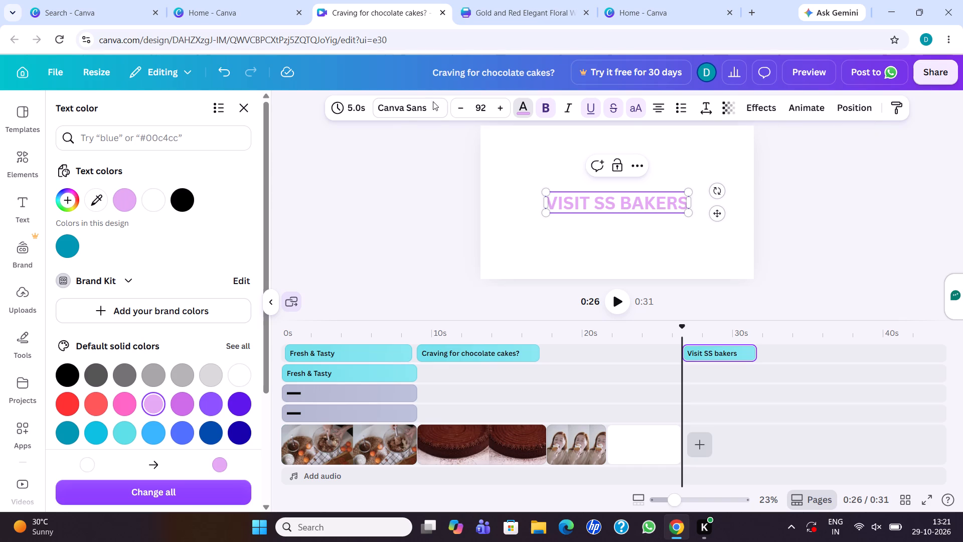
Try the Handwriting fonts Marelle, Canva Student Font Dotted, Beth Ellen and Alex Brush on the VISIT SS BAKERS heading, and settle on Sigher.
left_click(419, 107)
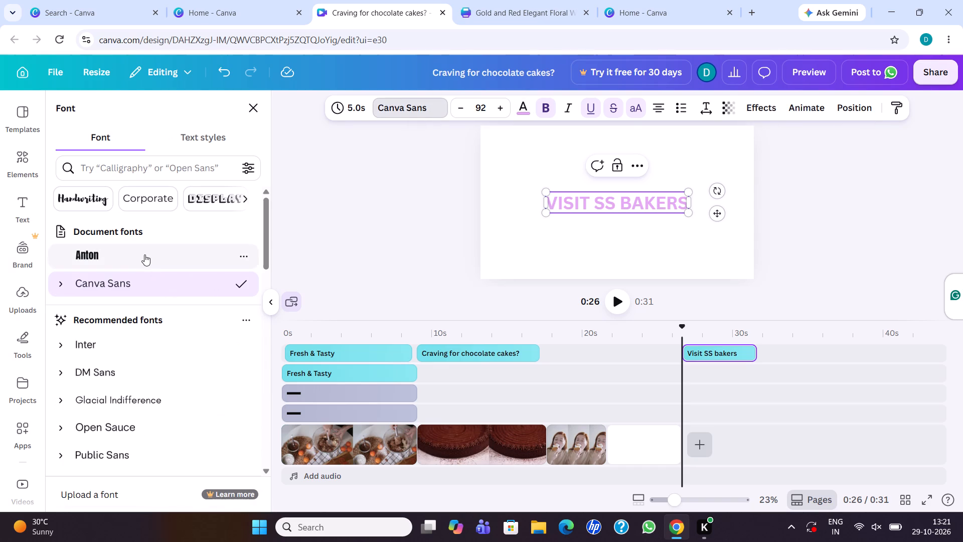
left_click(94, 194)
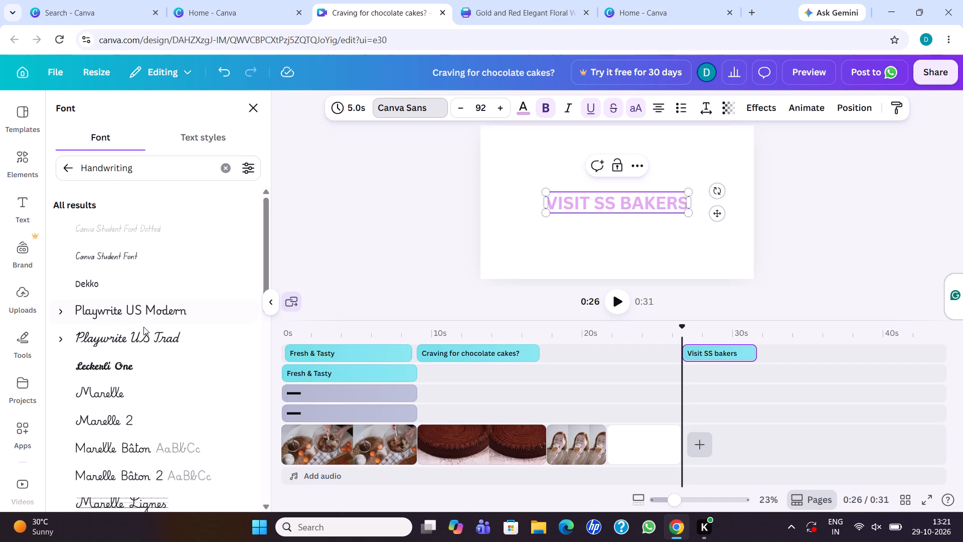
left_click(140, 344)
left_click(134, 382)
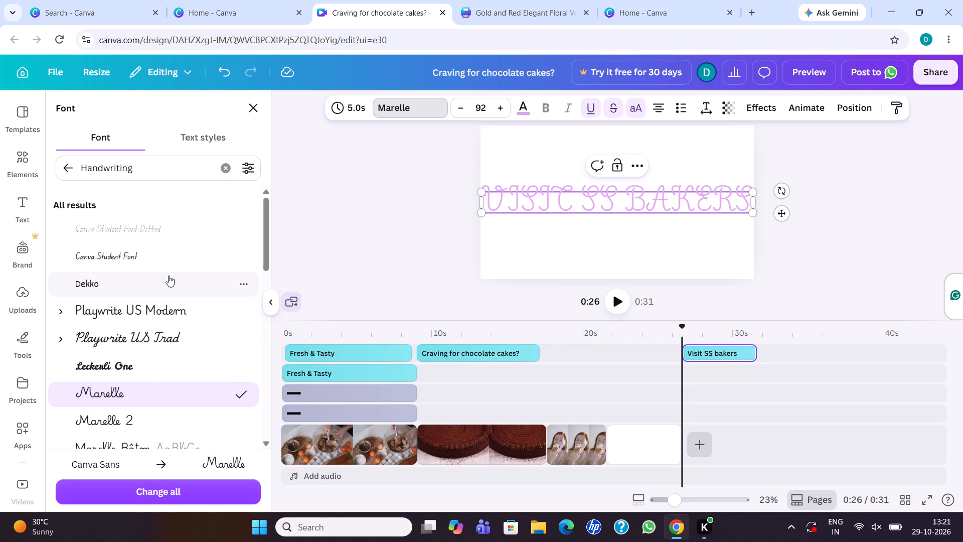
left_click(167, 232)
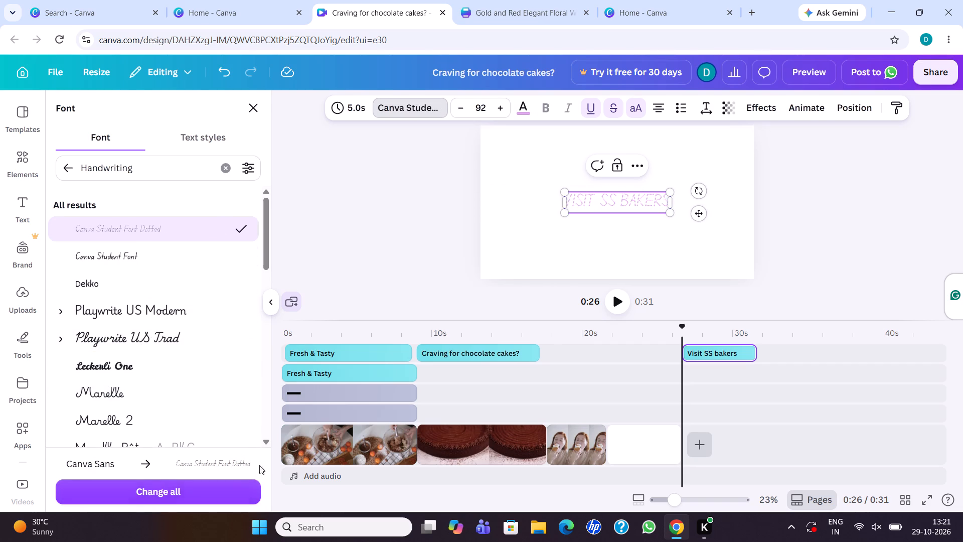
right_click(261, 441)
right_click(261, 441)
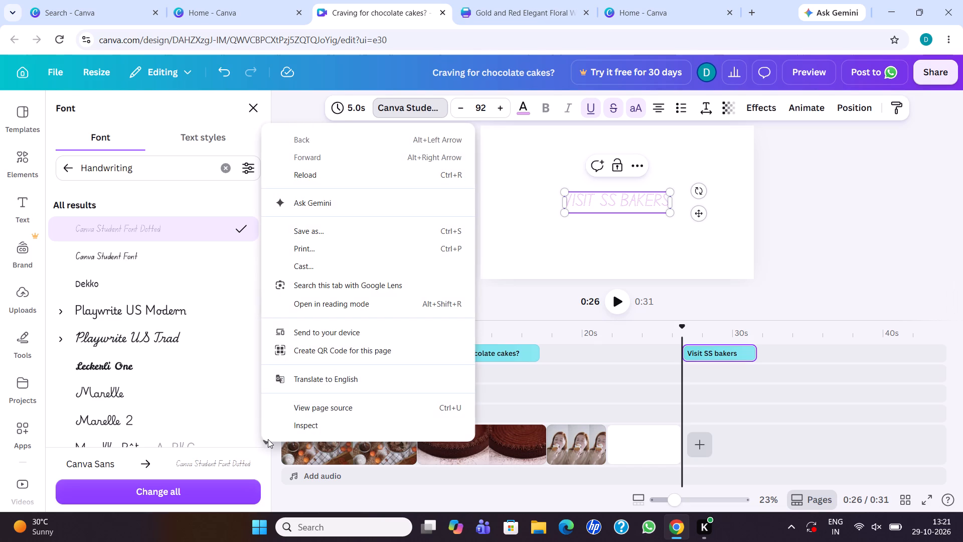
left_click(268, 439)
triple_click(267, 439)
triple_click(267, 439)
triple_click(267, 439)
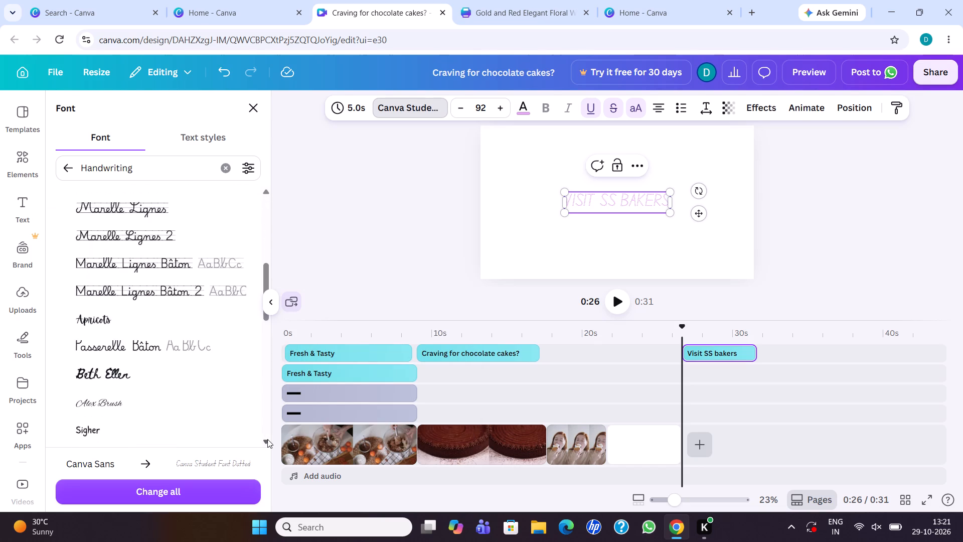
left_click(267, 439)
left_click(179, 315)
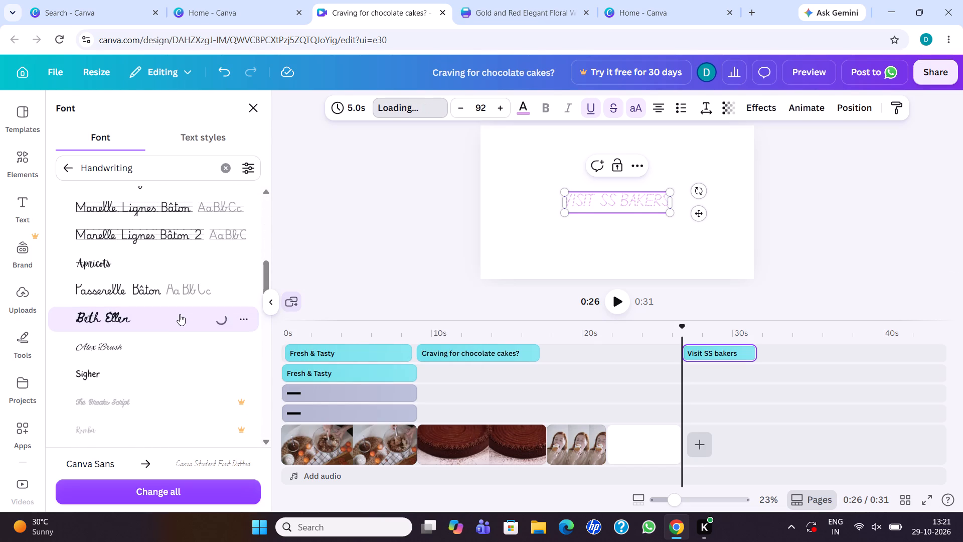
left_click(180, 288)
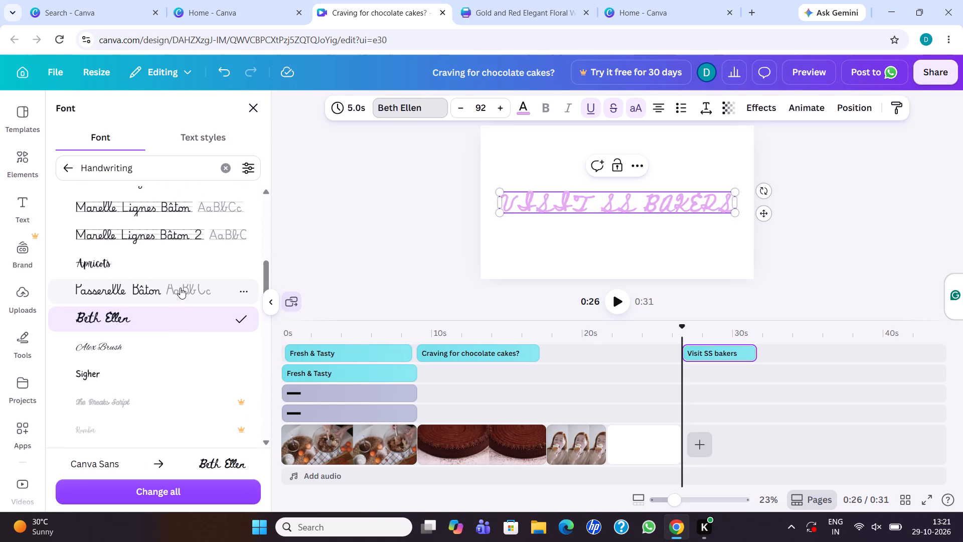
left_click(168, 352)
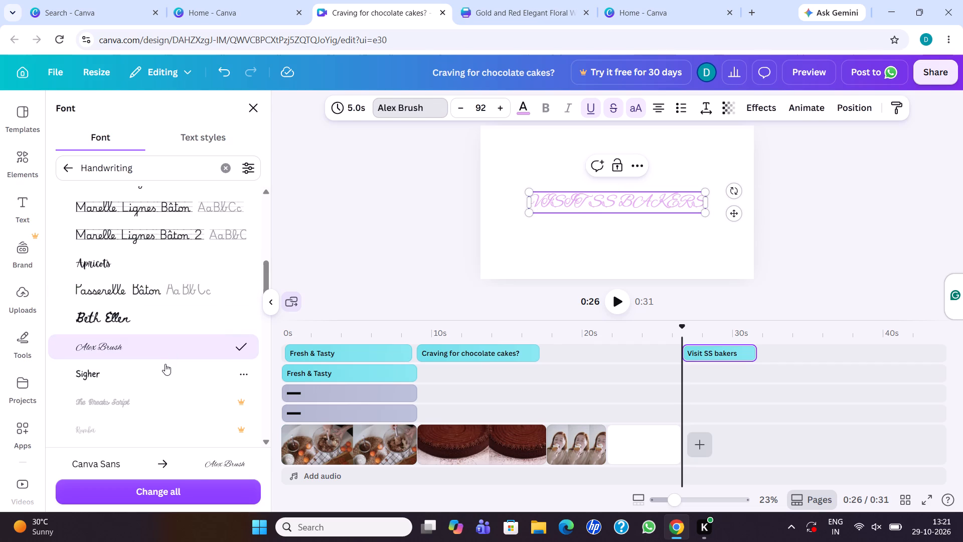
left_click(165, 371)
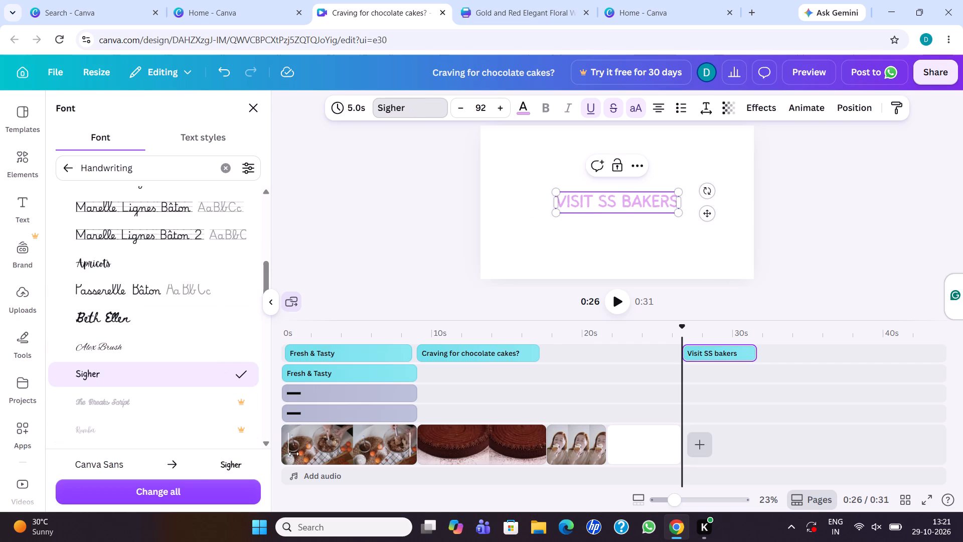
Enlarge the VISIT SS BAKERS heading to size 102 and move it to the top centre of the blank page.
left_click_drag(552, 191, 551, 191)
left_click_drag(551, 191, 540, 180)
left_click_drag(590, 214, 593, 156)
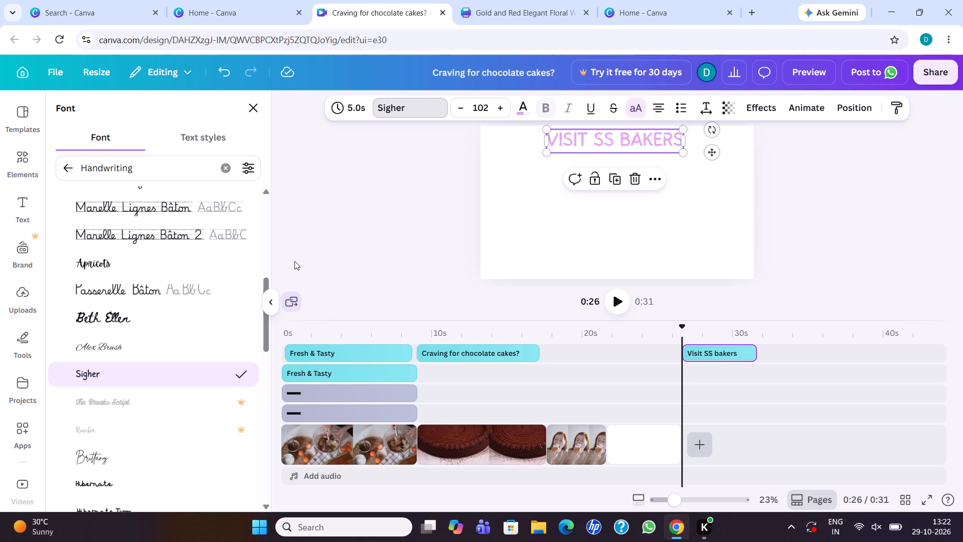
double_click(342, 300)
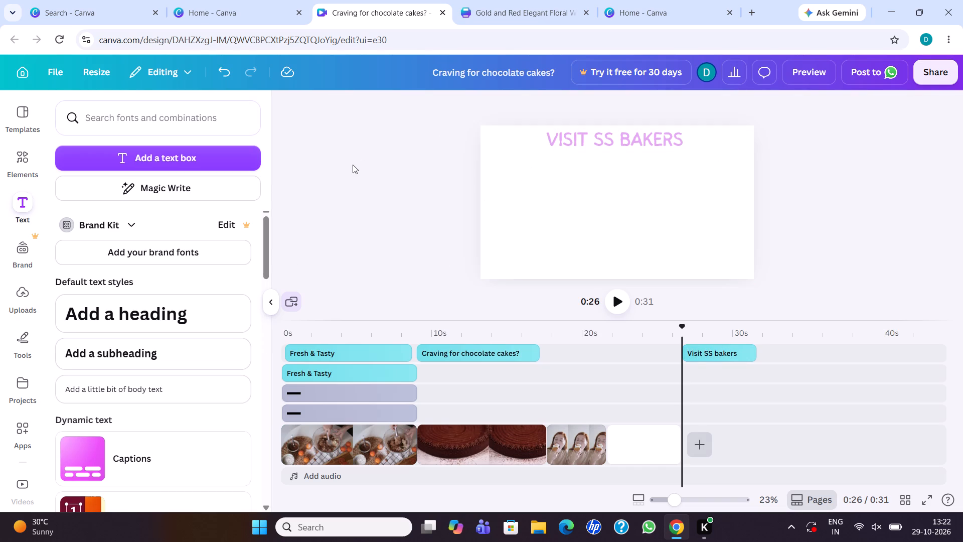
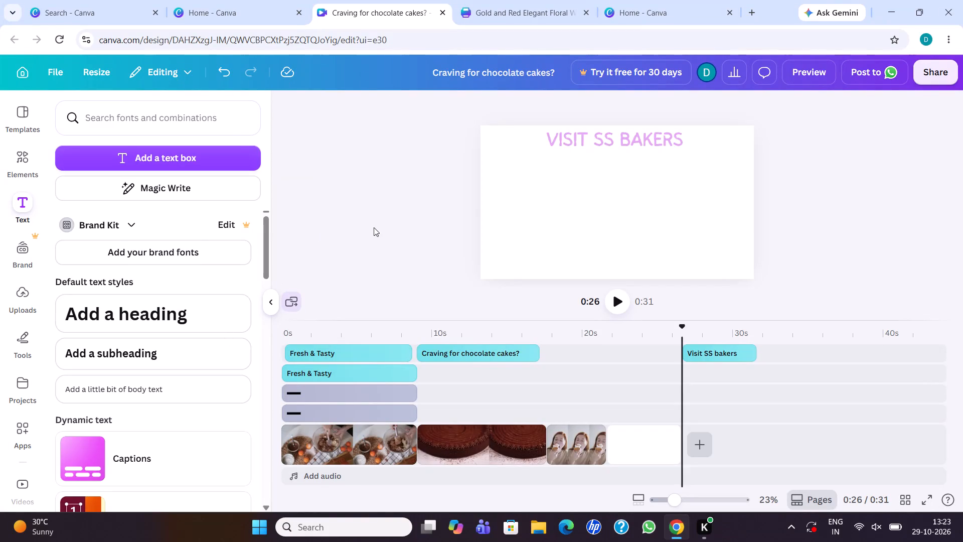
Add a subheading at 0:26 below VISIT SS BAKERS and set its font to Marelle Lignes Bâton 2.
left_click(122, 346)
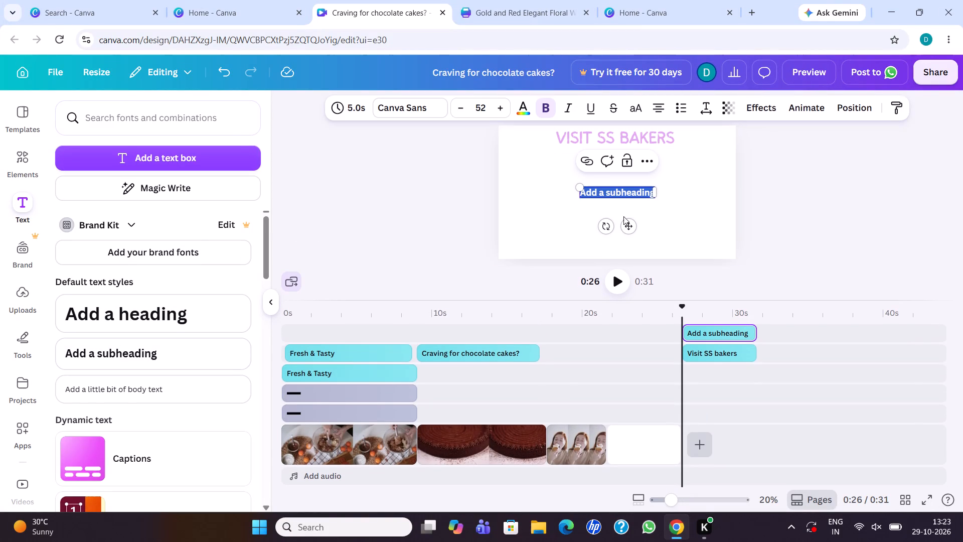
left_click(424, 106)
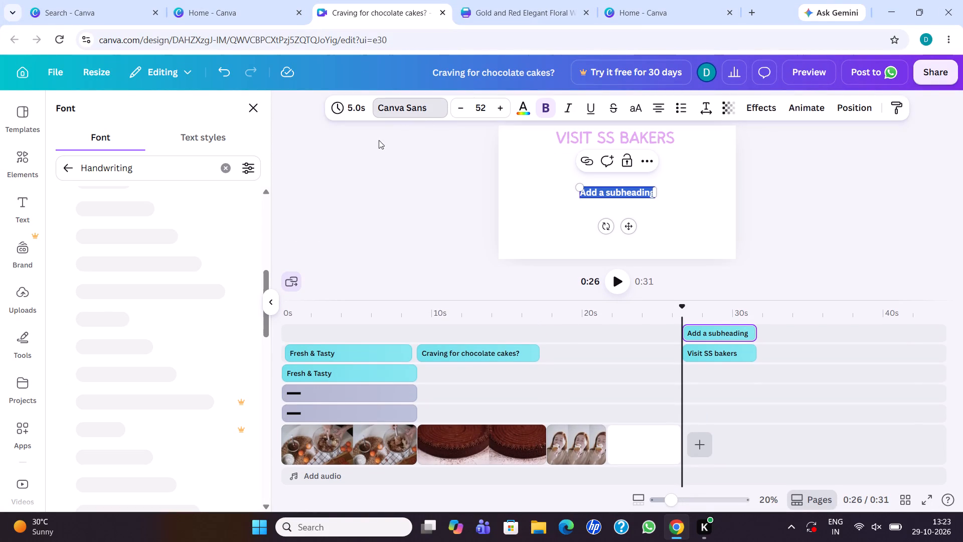
left_click(201, 235)
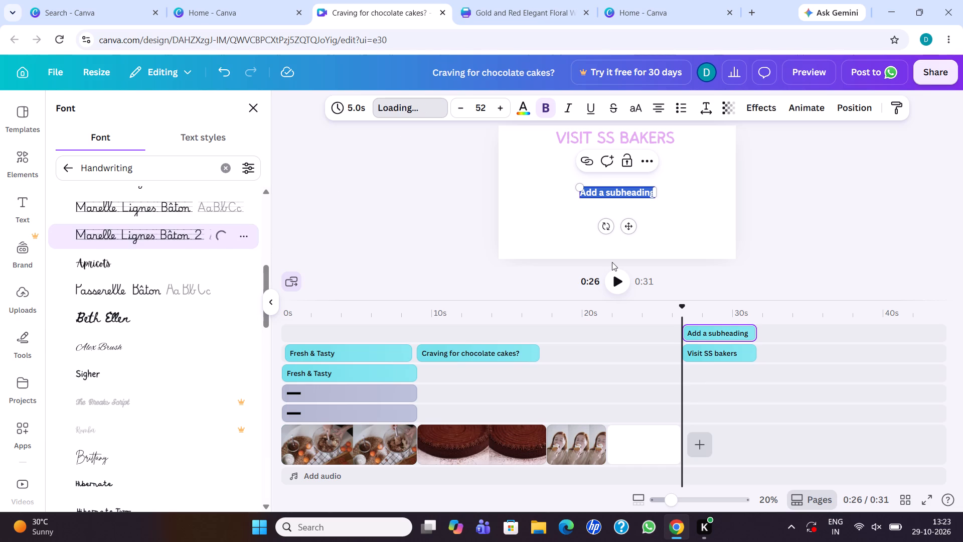
Replace the subheading's placeholder text with "Where".
left_click(616, 197)
key("BackSpace")
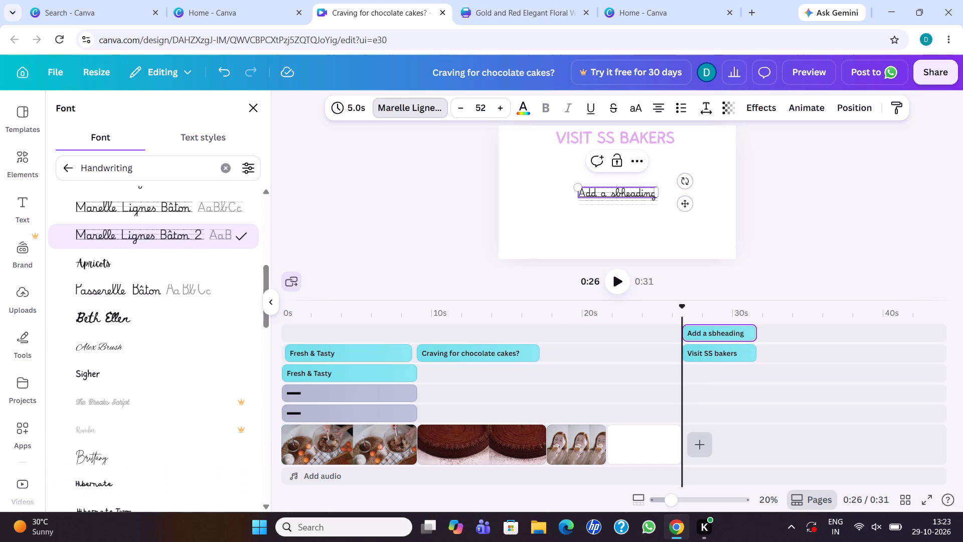
left_click(649, 191)
left_click_drag(588, 195, 607, 195)
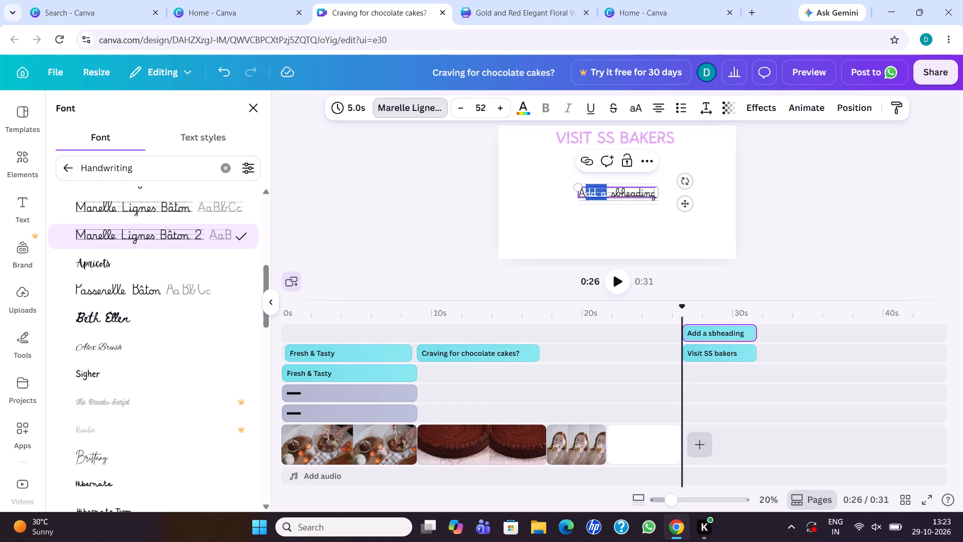
key("BackSpace")
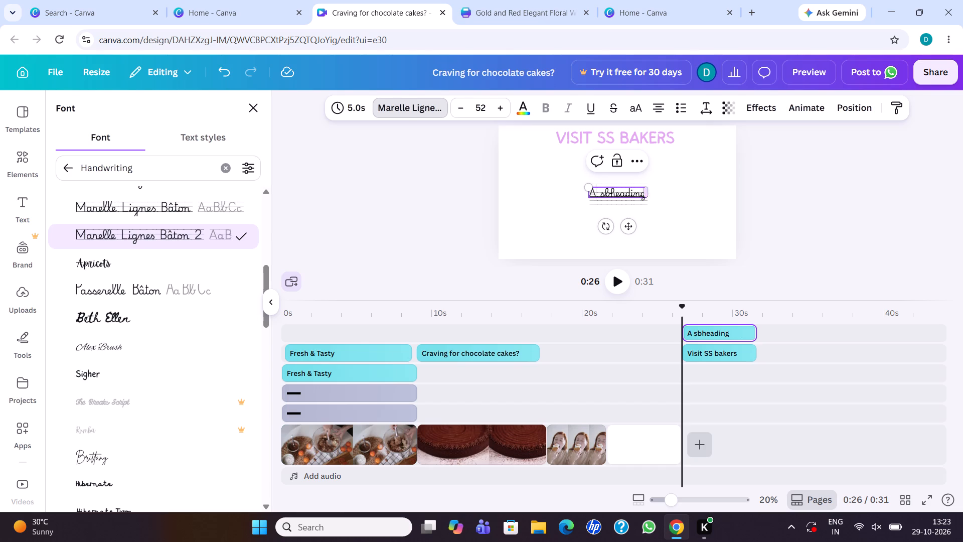
left_click_drag(646, 193, 664, 193)
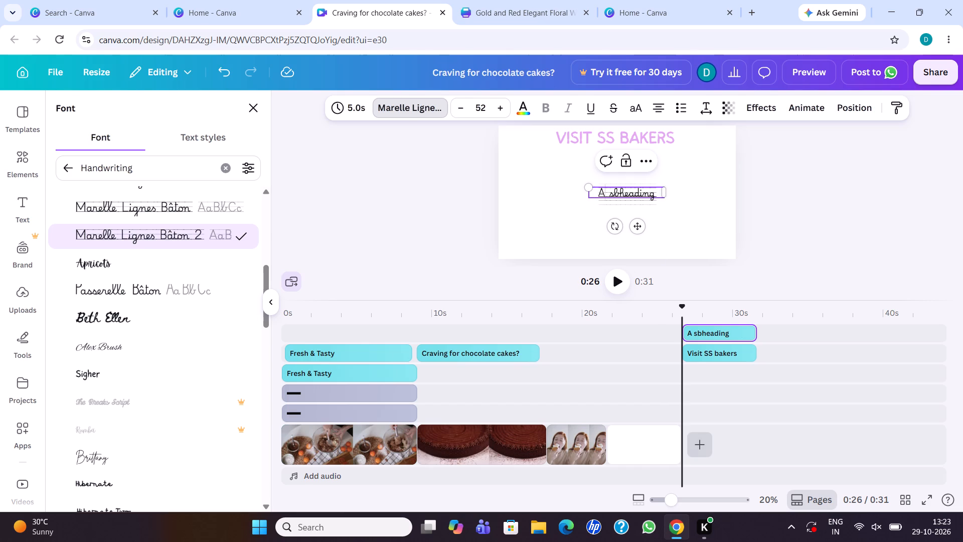
left_click(656, 195)
key("BackSpace")
key("BackSpace")
key("BackSpace")
key("BackSpace")
key("BackSpace")
key("BackSpace")
key("BackSpace")
key("BackSpace")
key("BackSpace")
key("BackSpace")
key("BackSpace")
key("BackSpace")
key("BackSpace")
key("BackSpace")
key("BackSpace")
key("BackSpace")
key("BackSpace")
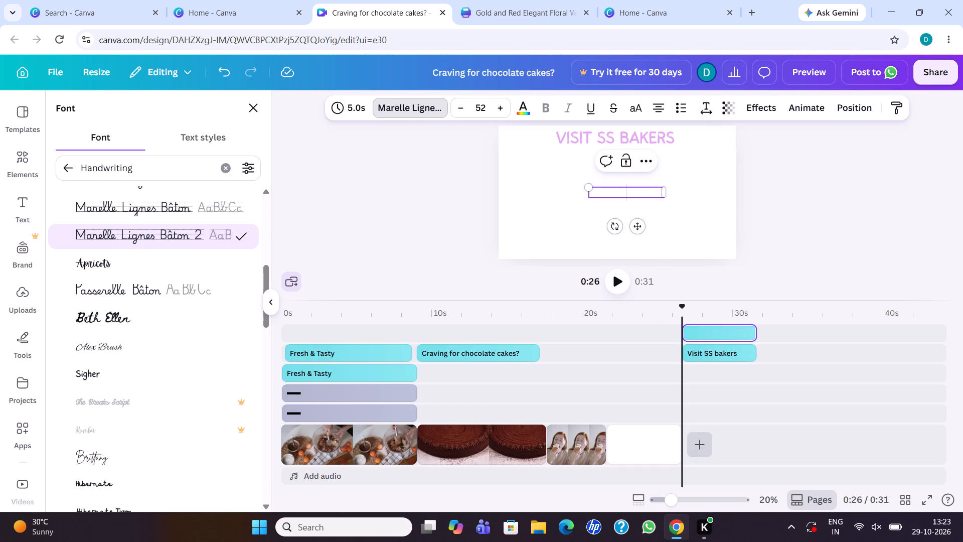
type("hw")
key("BackSpace")
key("BackSpace")
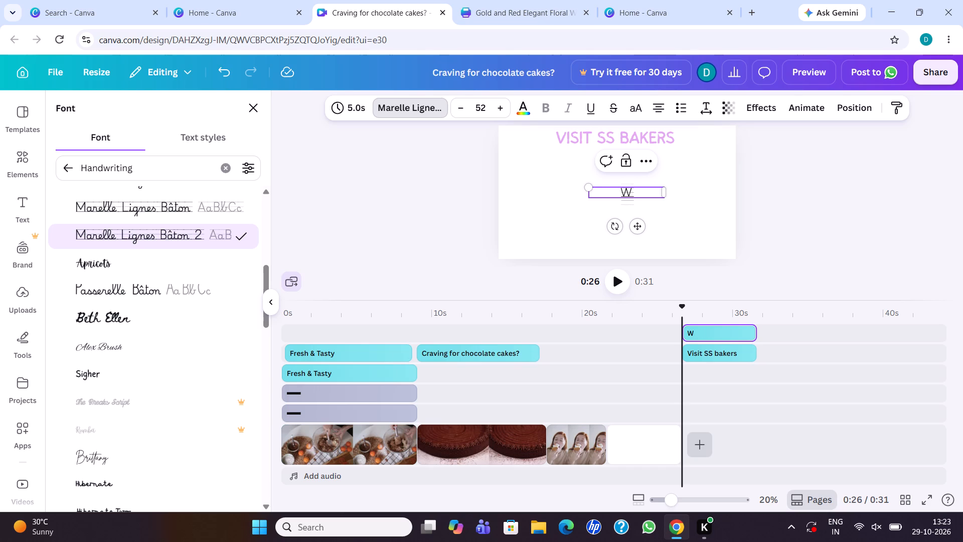
type("here")
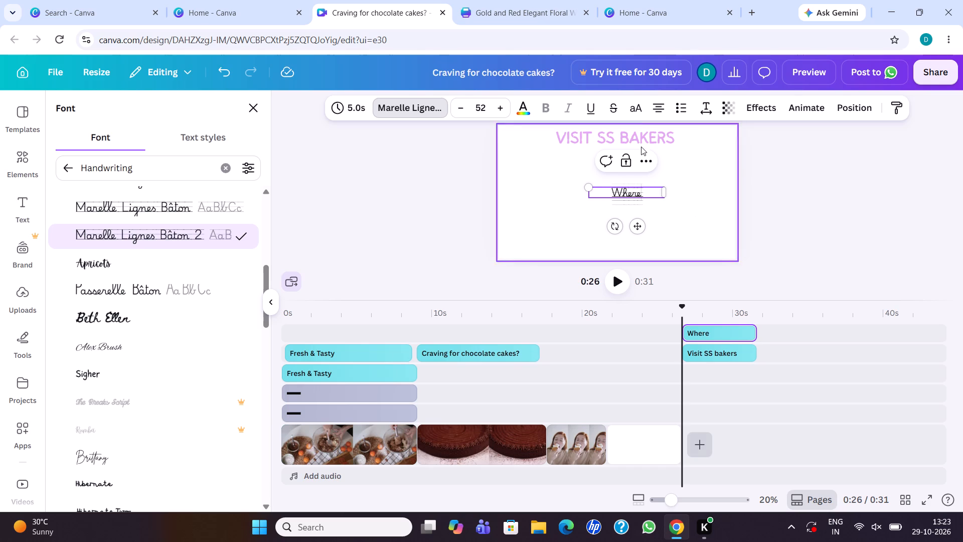
Colour all the letters of the word "Where" dark blue from the default solid colours.
left_click(524, 111)
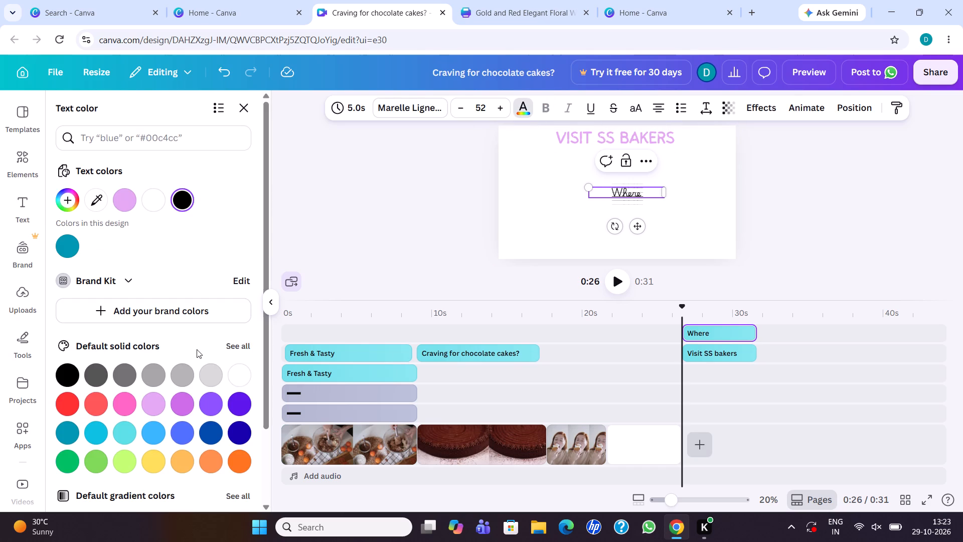
left_click(214, 428)
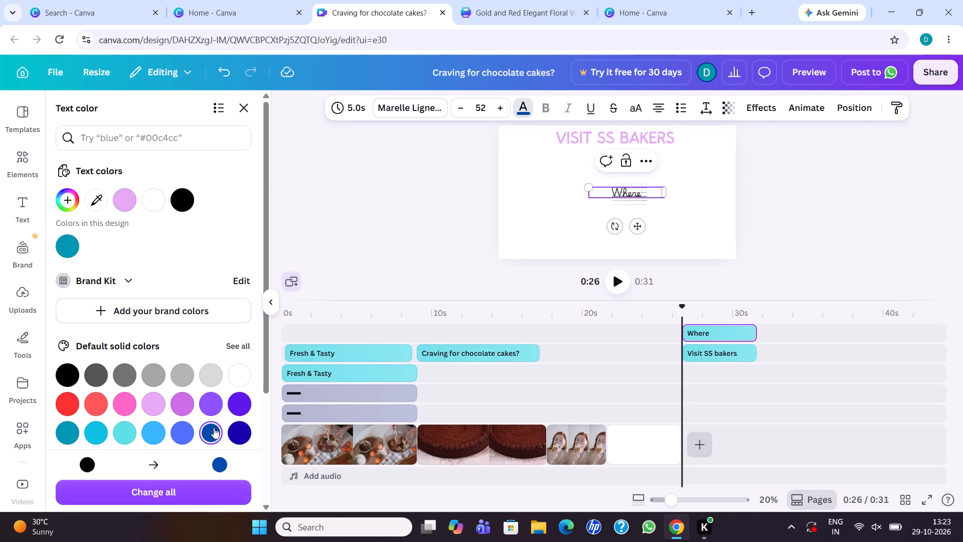
left_click_drag(610, 194, 620, 194)
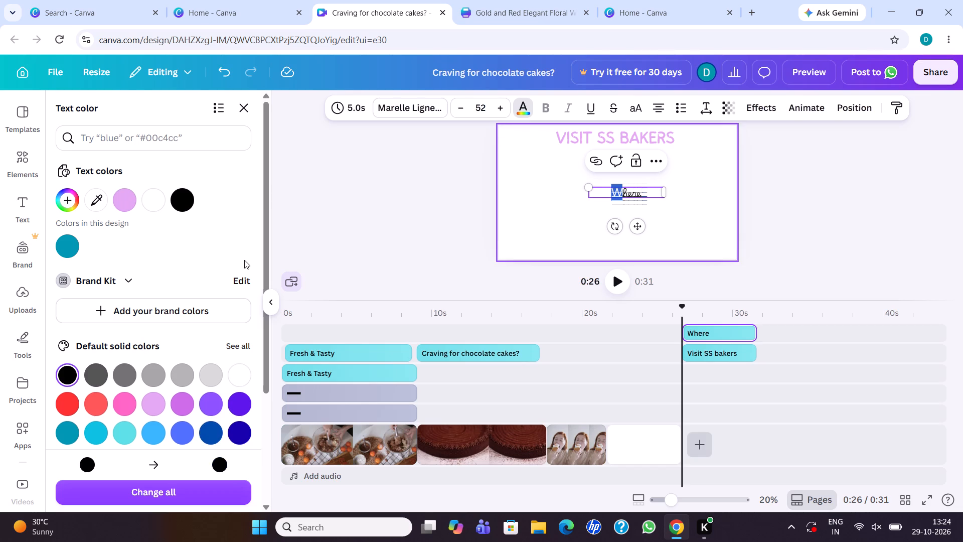
left_click(200, 427)
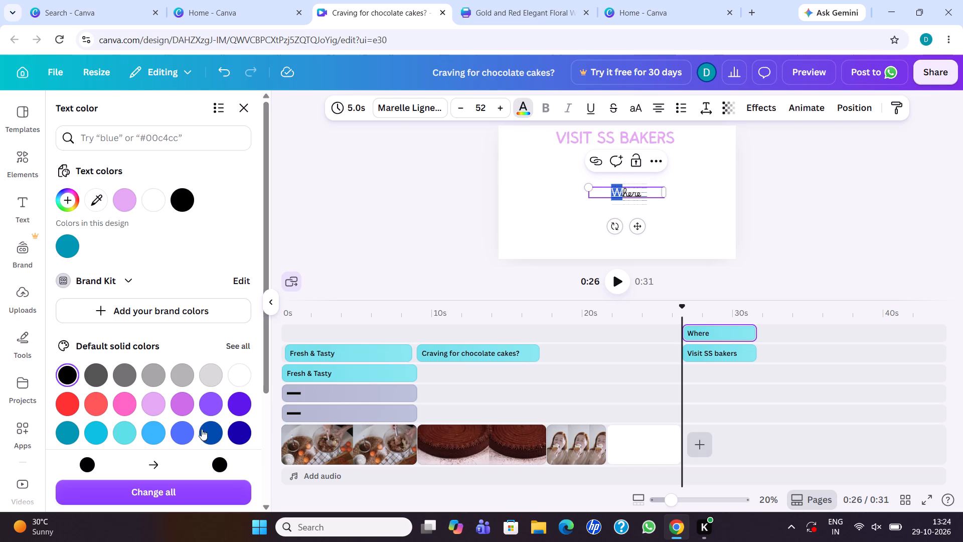
left_click(204, 431)
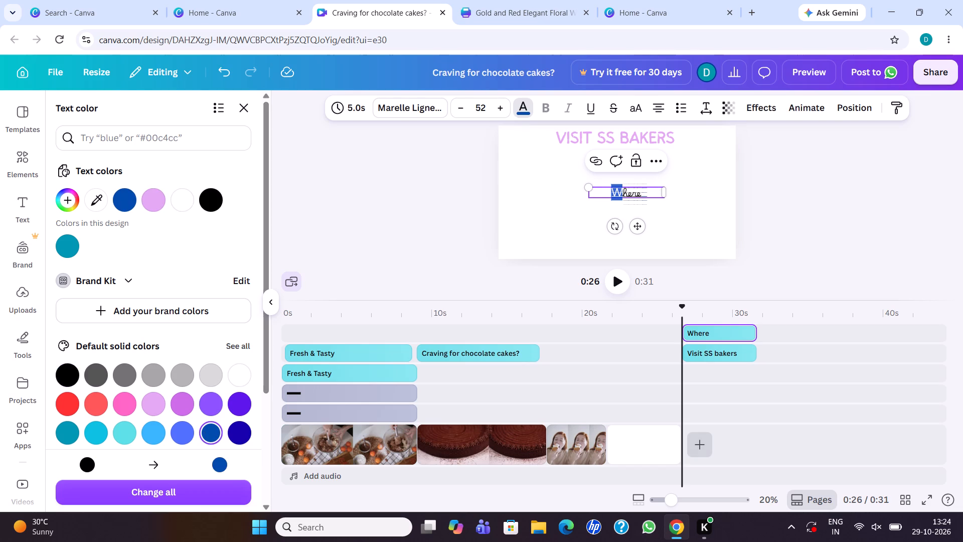
left_click_drag(620, 193, 649, 193)
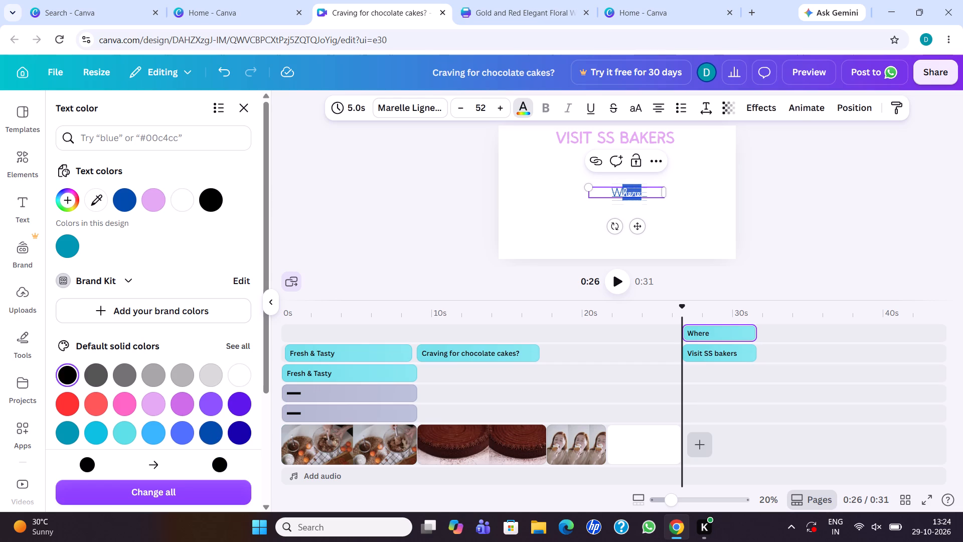
left_click(212, 436)
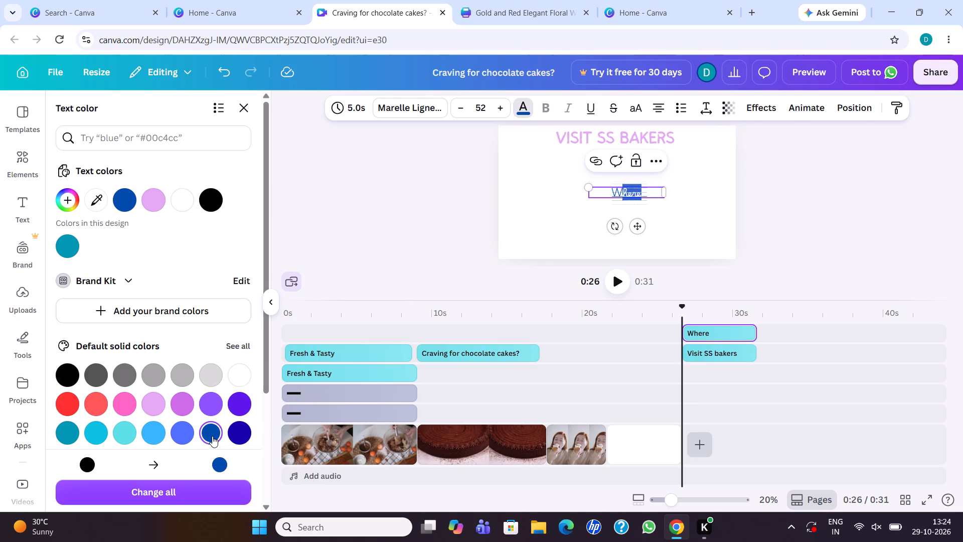
Extend the subheading text to read "Where Every Cake Tells A Sweet Story!".
left_click(648, 191)
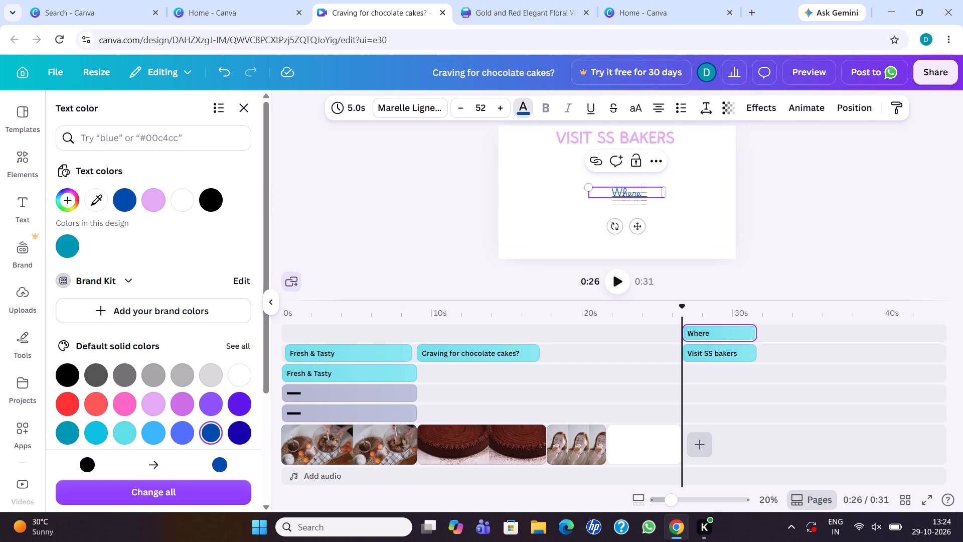
key("space")
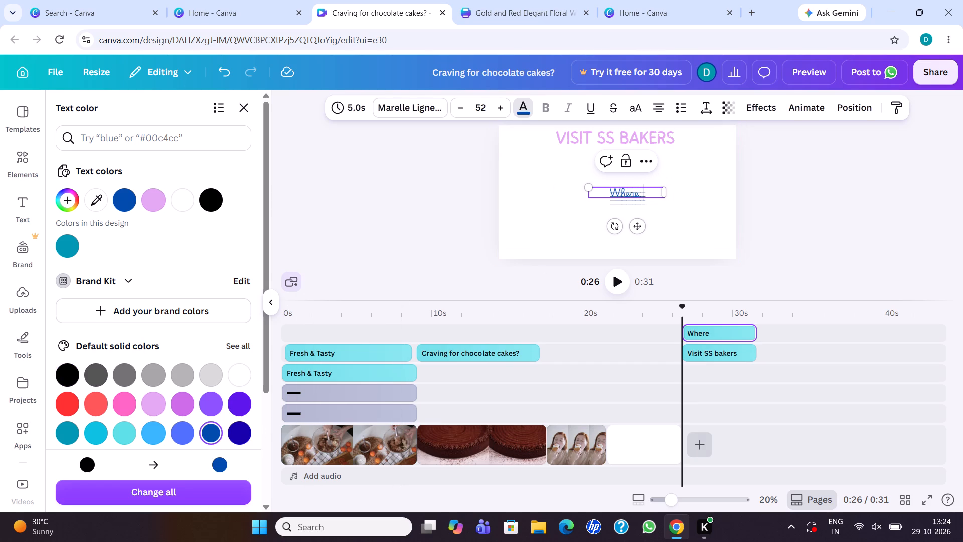
type("very")
key("space")
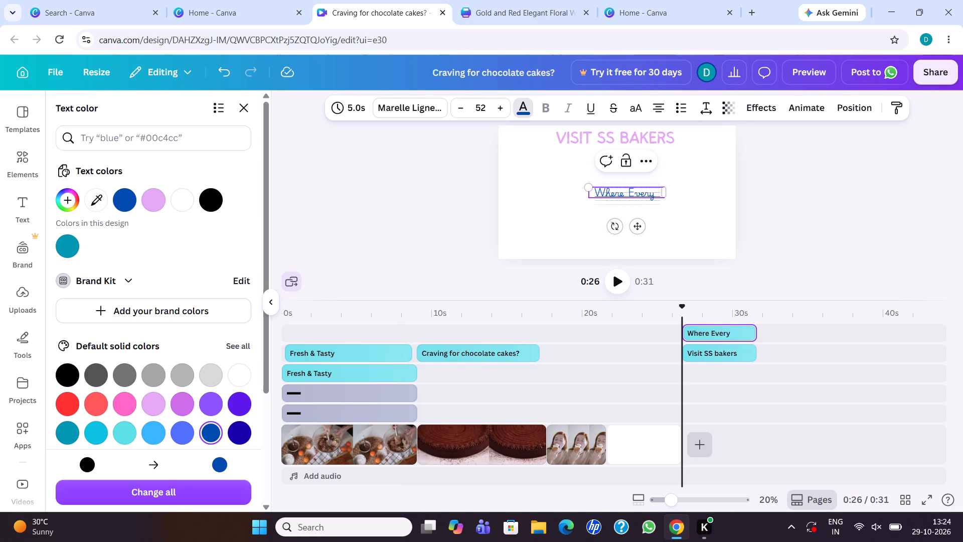
type("ake")
key("space")
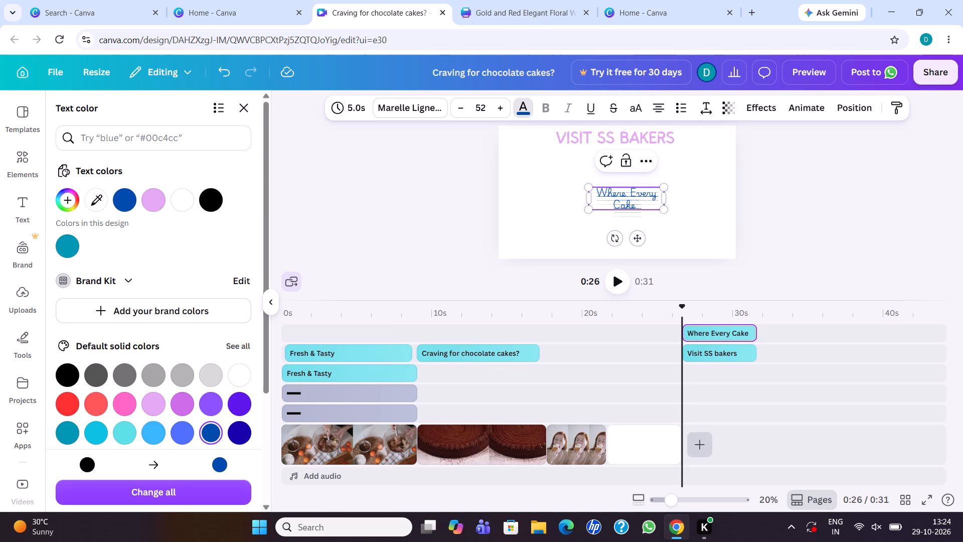
key("Tab")
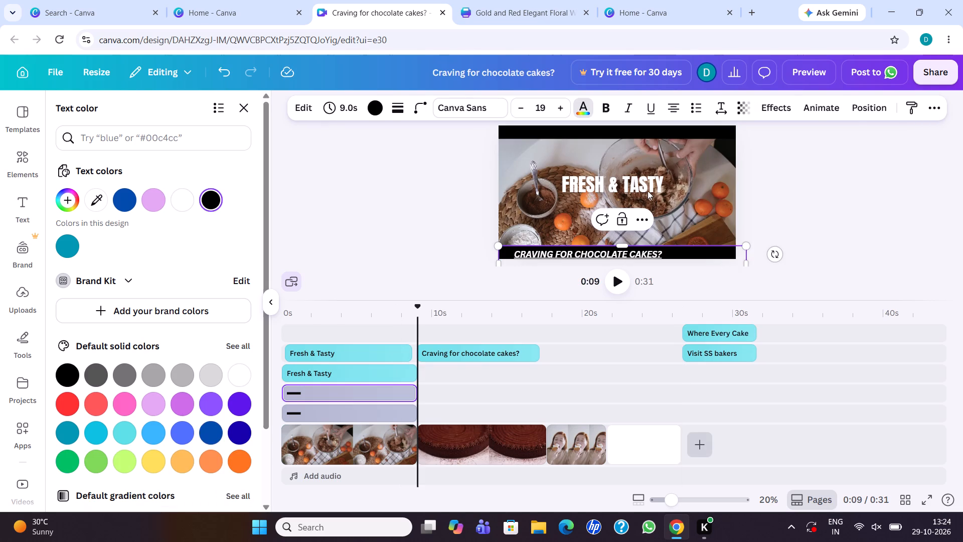
key("Tab")
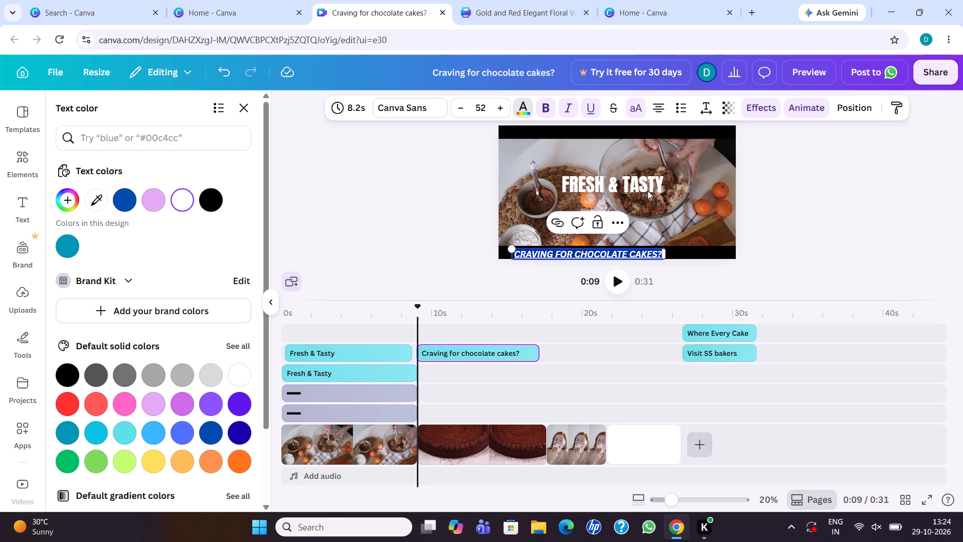
left_click(733, 348)
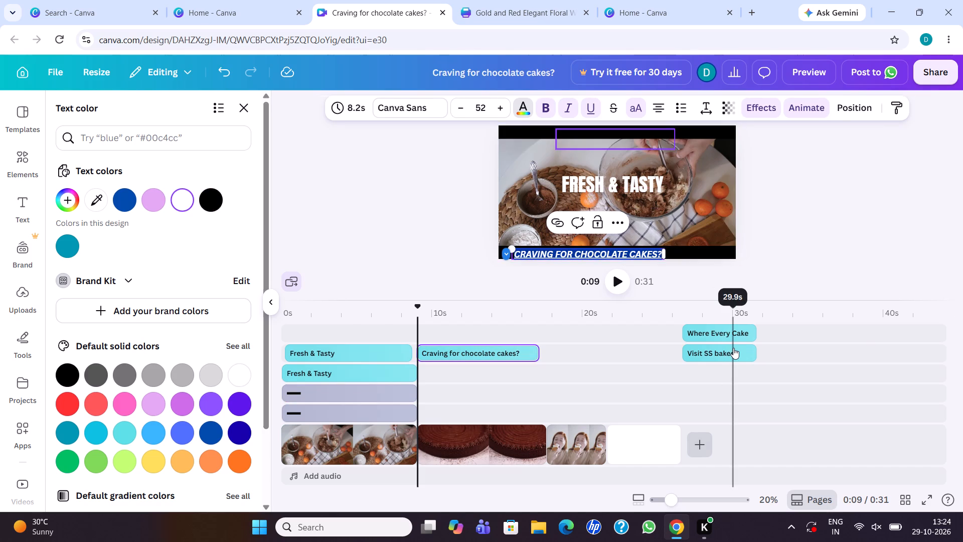
left_click(637, 204)
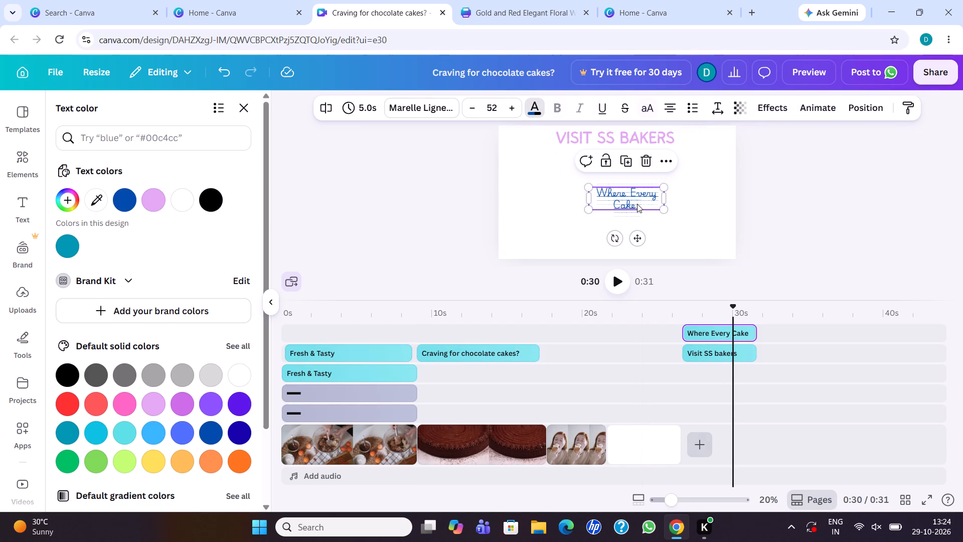
left_click(641, 204)
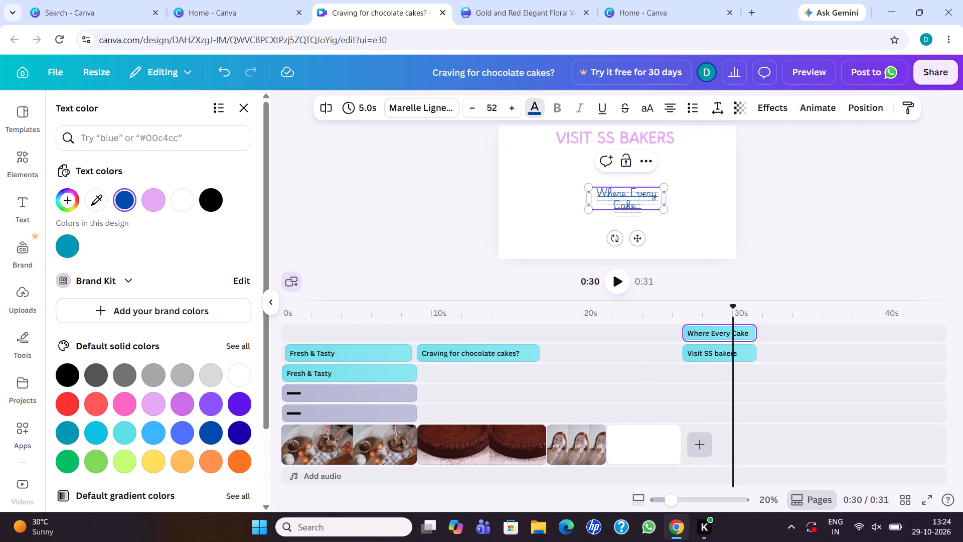
type("ells")
key("space")
type("a")
key("space")
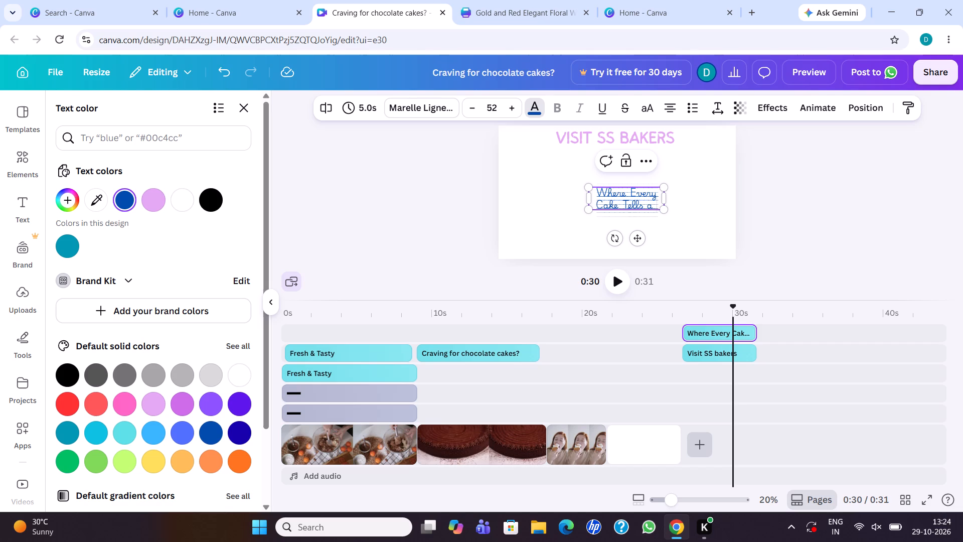
key("BackSpace")
key("a")
key("BackSpace")
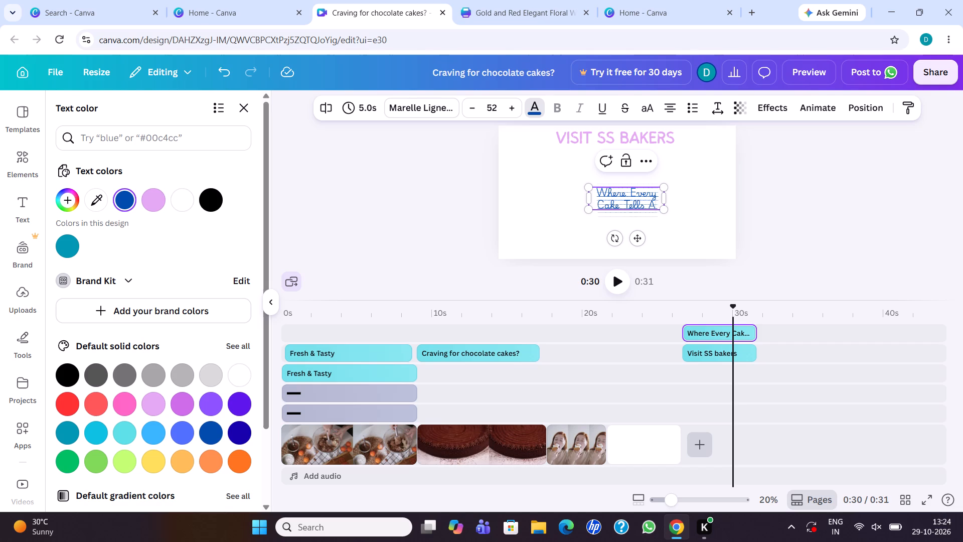
type("weet")
key("space")
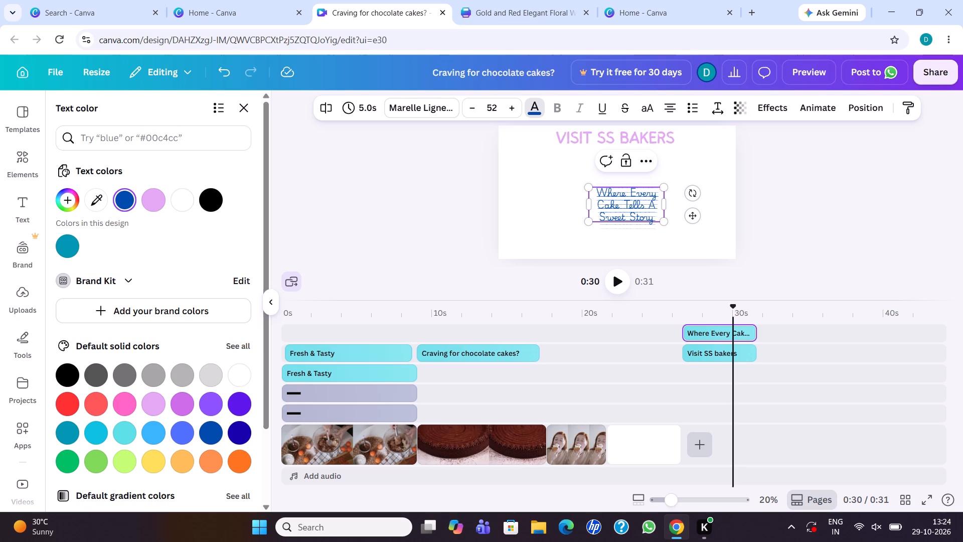
key("shift+exclam")
Widen the subheading's text box so the tagline wraps onto two lines.
left_click_drag(664, 202, 705, 203)
left_click(705, 203)
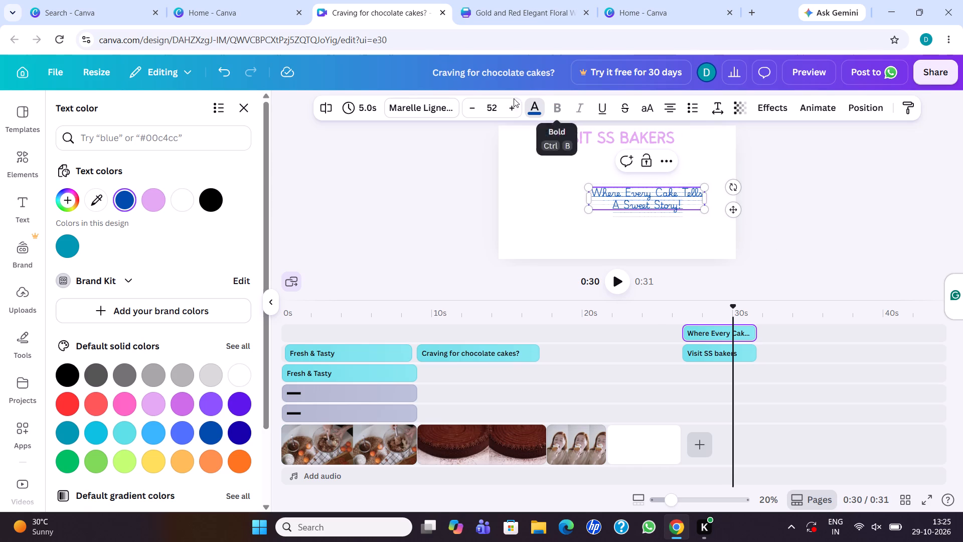
Change the font of the tagline "Where Every Cake Tells A Sweet Story!" to Brittany.
left_click(439, 101)
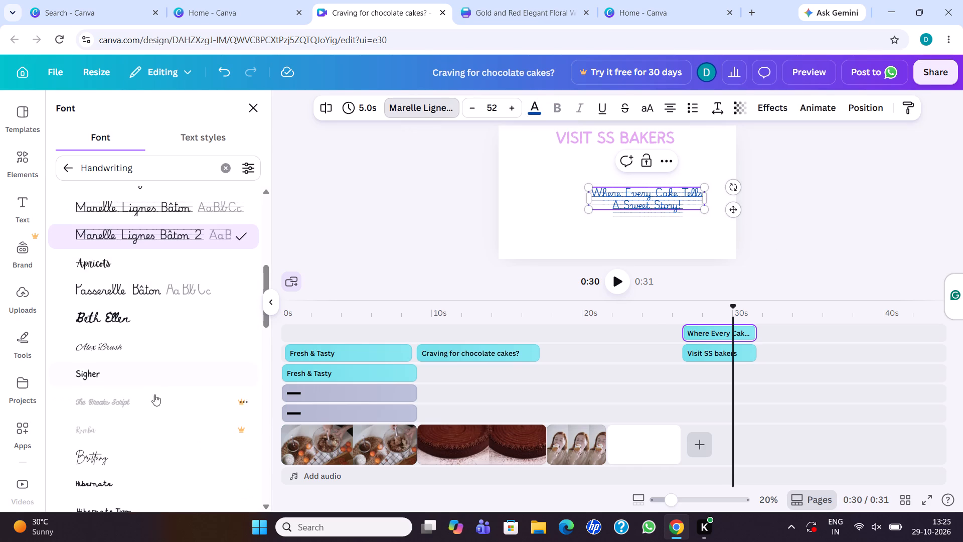
left_click(143, 320)
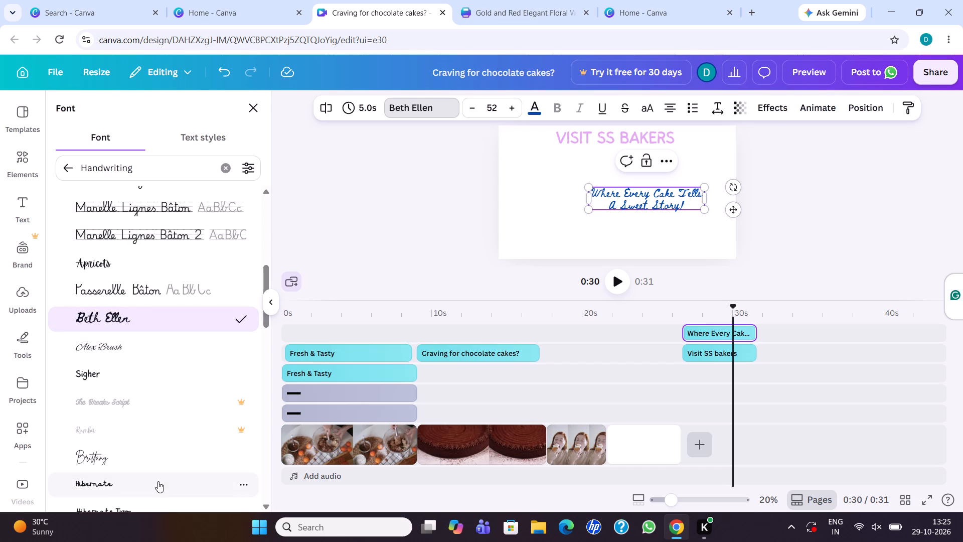
left_click(159, 460)
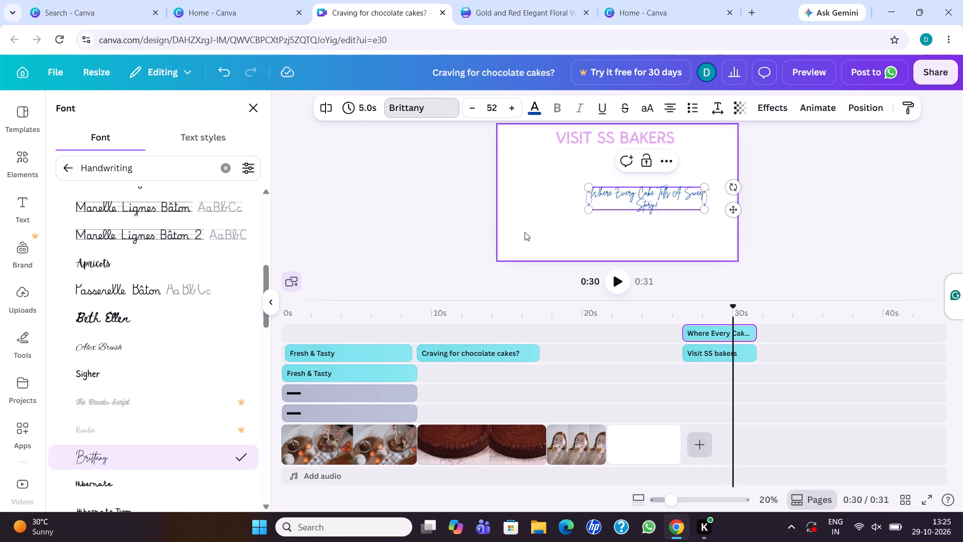
left_click(665, 205)
Search the elements for "cake" and add the pink smiling strawberry cake graphic to the ending page.
left_click(22, 199)
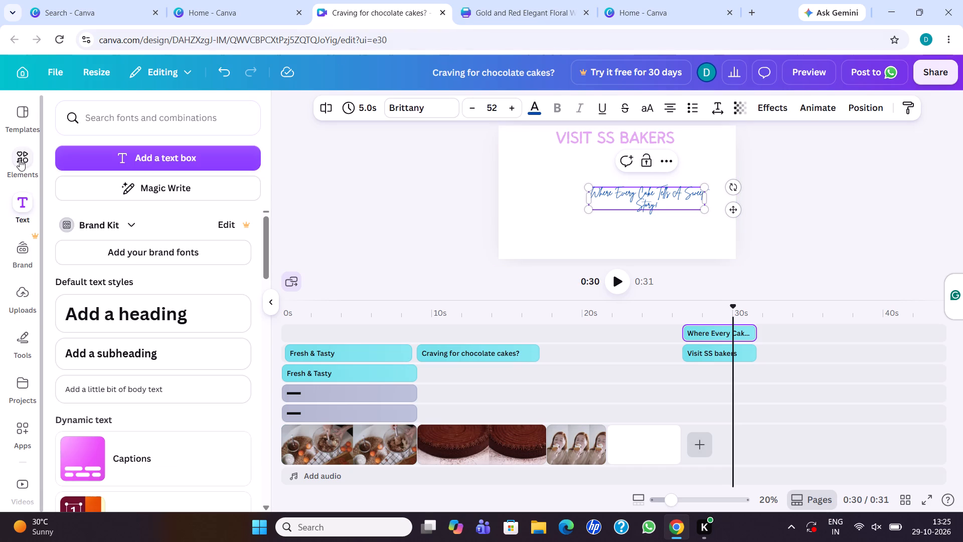
left_click(20, 160)
left_click(130, 121)
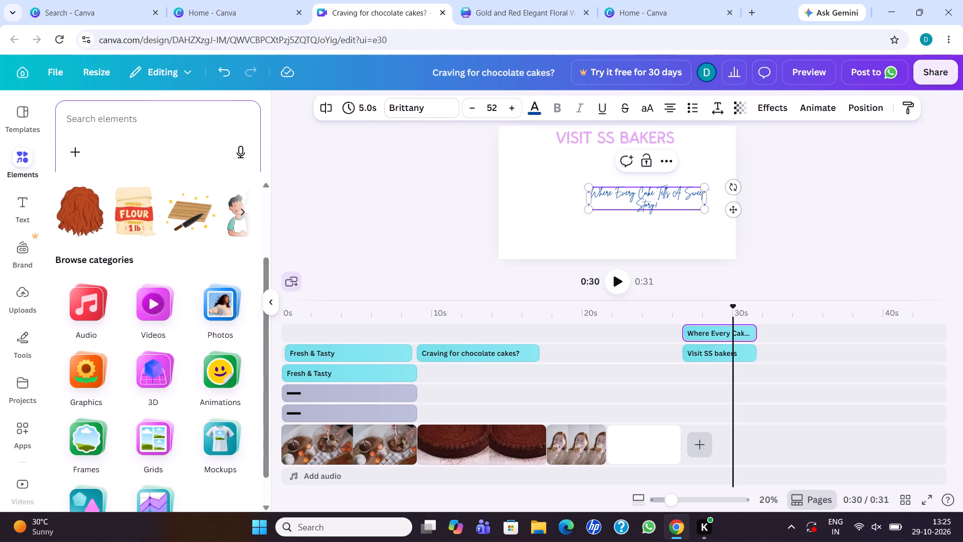
type("cake")
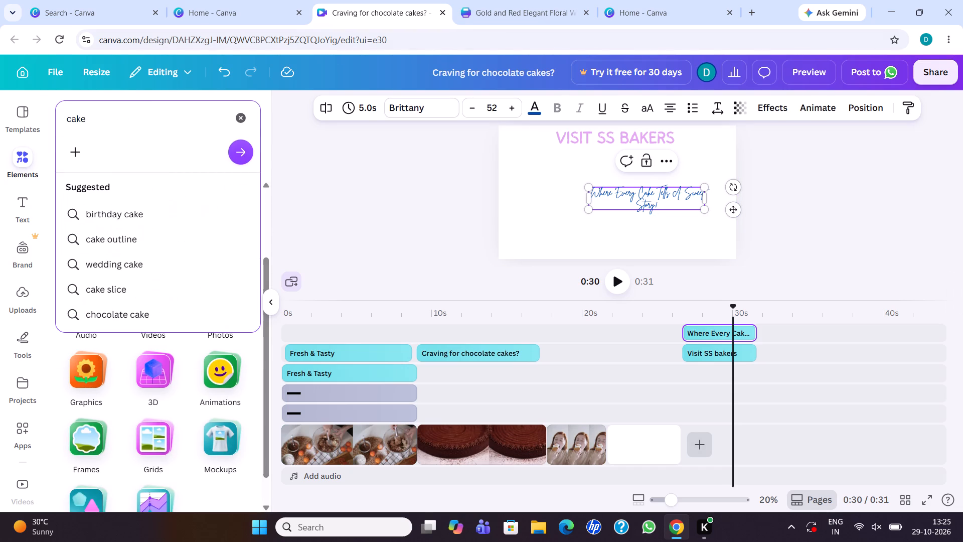
key("Return")
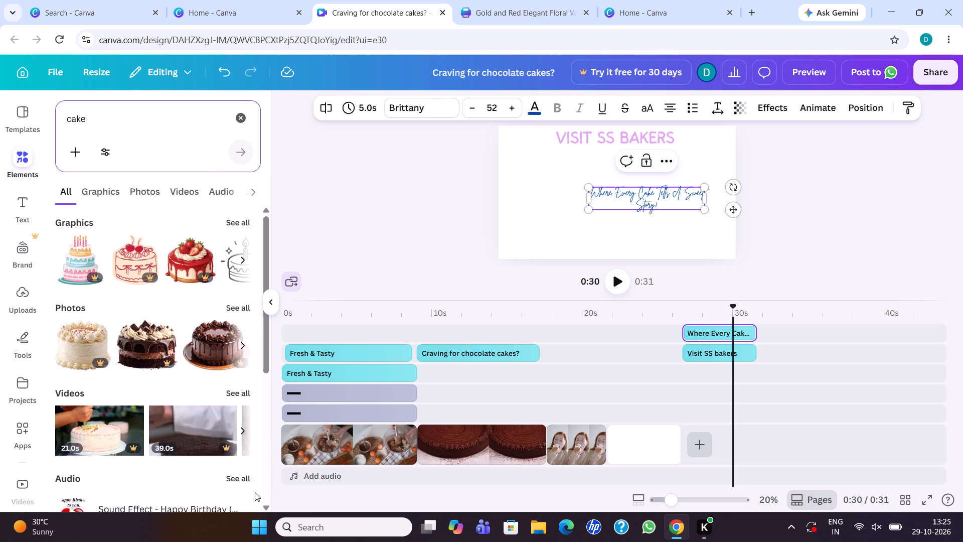
double_click(263, 507)
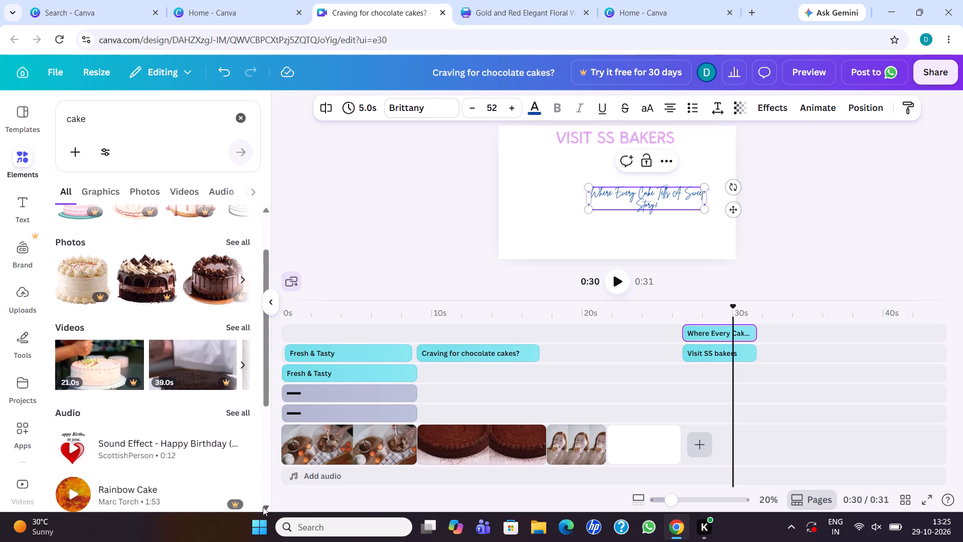
left_click(105, 188)
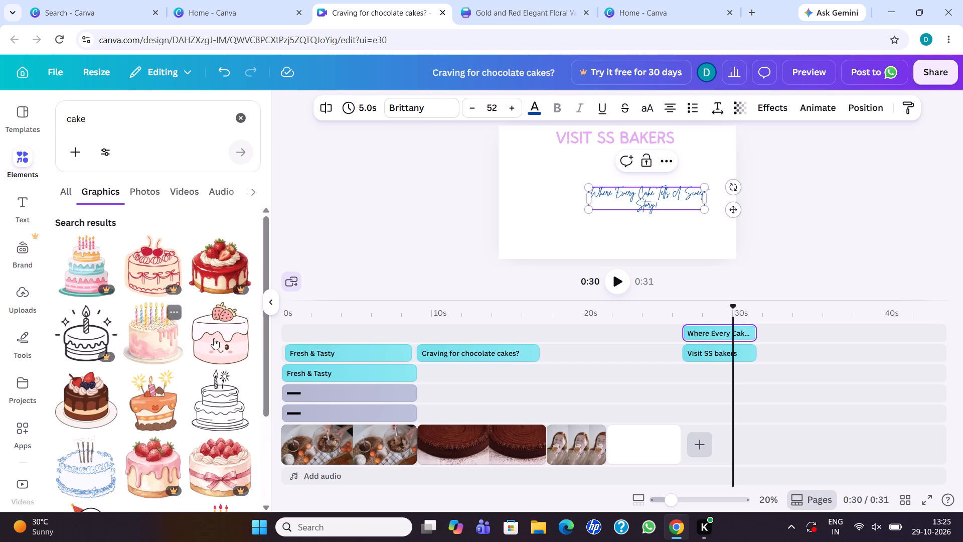
left_click(230, 343)
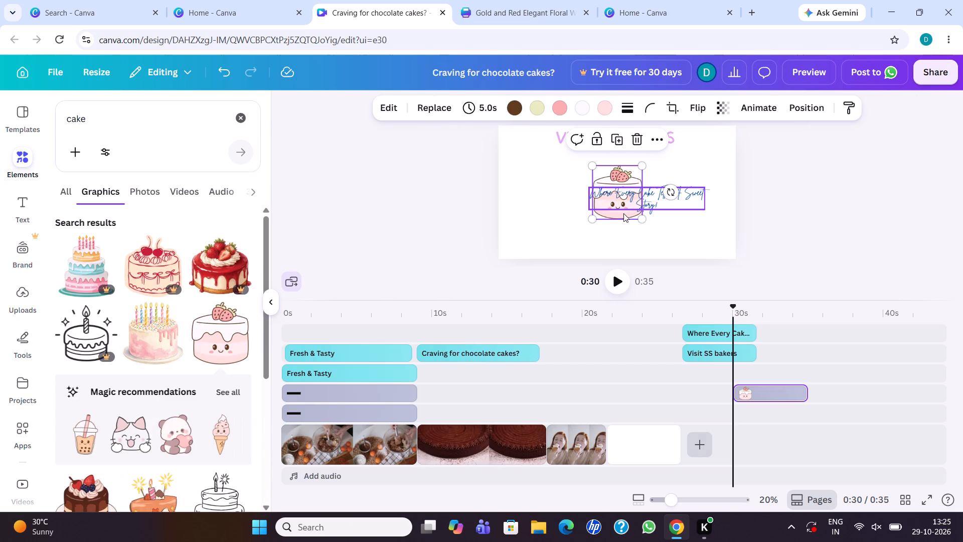
Move the cake graphic to the page's upper left, clear of the tagline, and shrink it slightly.
left_click_drag(621, 212, 538, 198)
left_click_drag(558, 205, 541, 190)
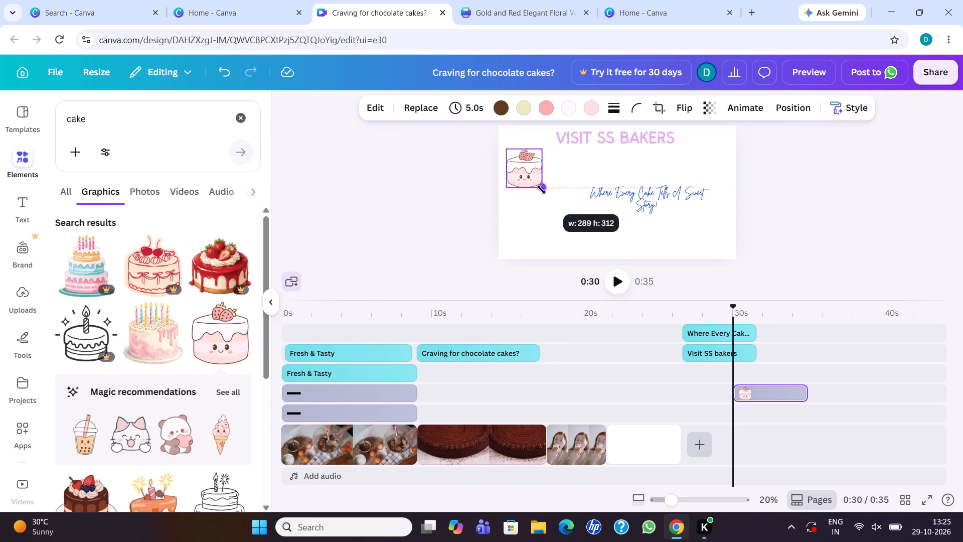
left_click_drag(541, 190, 539, 188)
Move the tagline up and left so it sits just below the "Visit SS bakers" heading.
left_click_drag(630, 202, 602, 184)
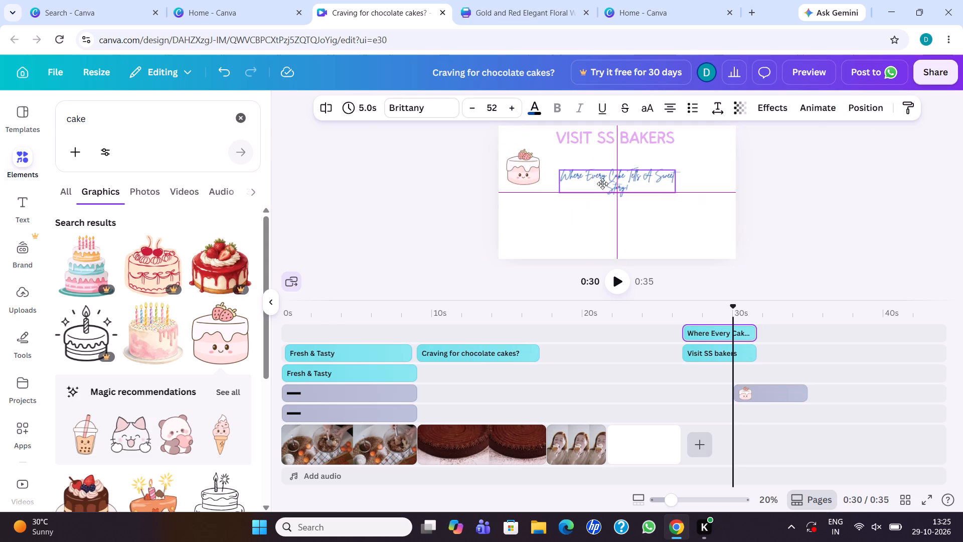
left_click_drag(602, 184, 596, 174)
Shrink the cake graphic further and place it just left of the tagline.
left_click(537, 175)
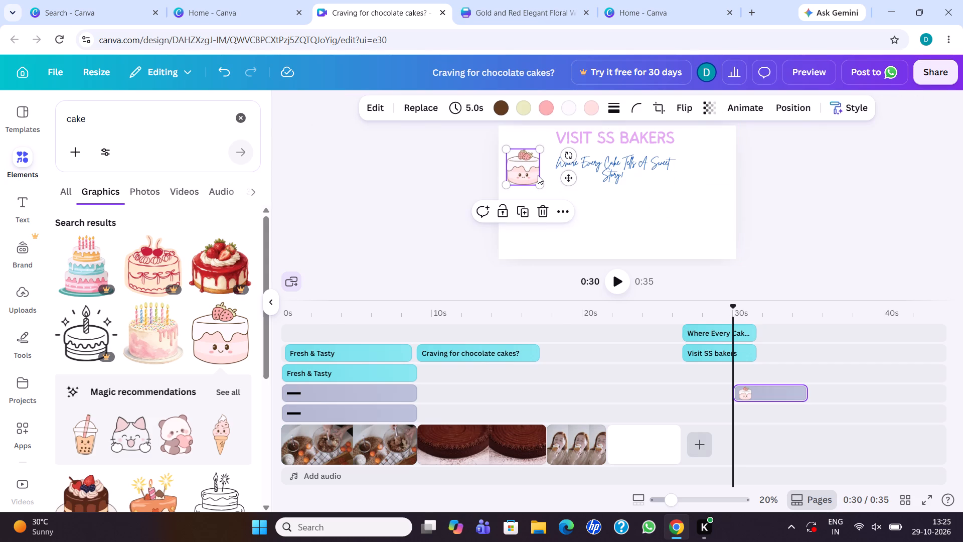
left_click_drag(540, 146, 540, 152)
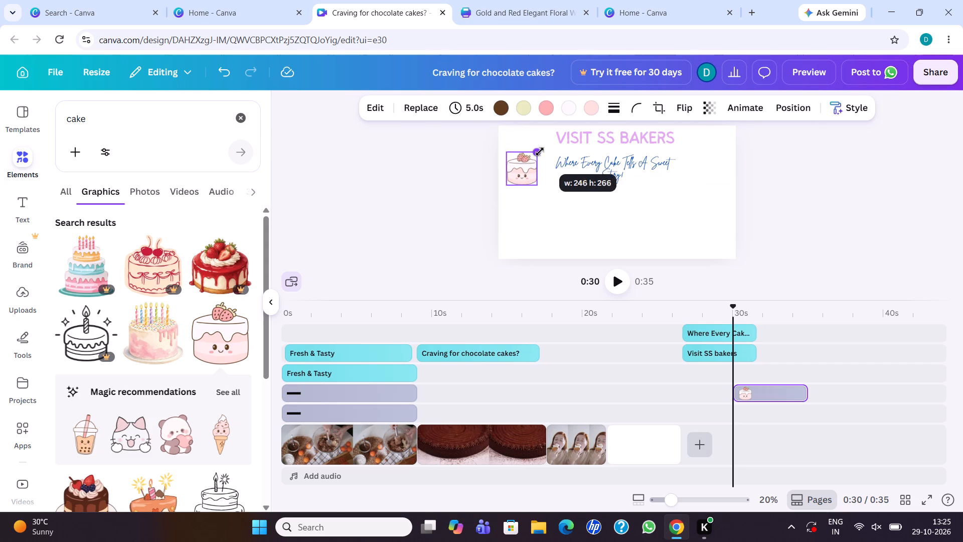
left_click_drag(540, 152, 541, 158)
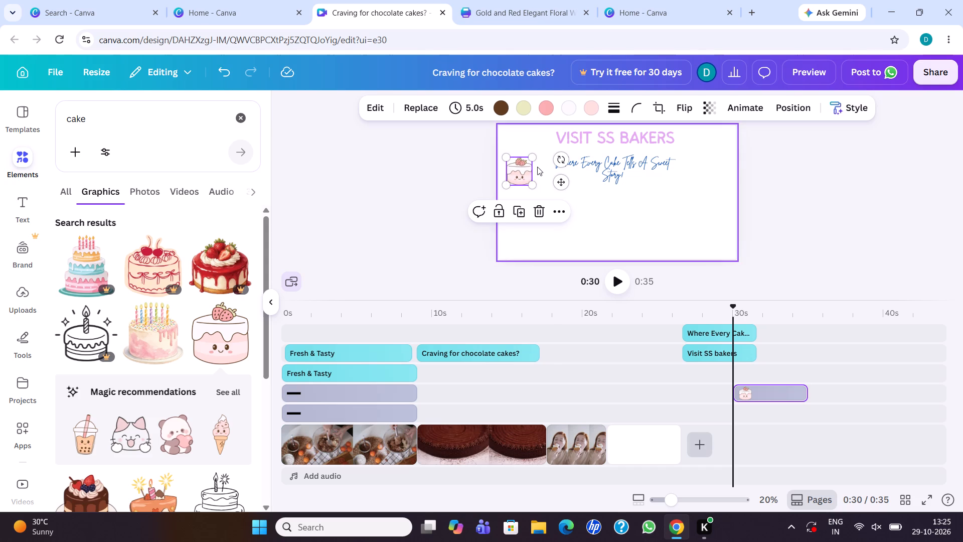
left_click_drag(528, 170, 535, 162)
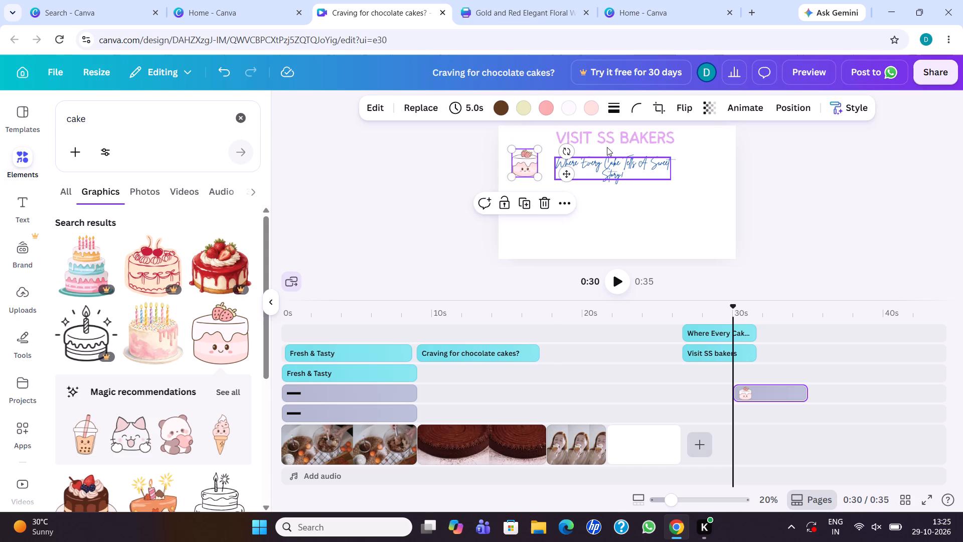
Widen the tagline's text box and position it centred just below the "Visit SS bakers" heading.
left_click(616, 164)
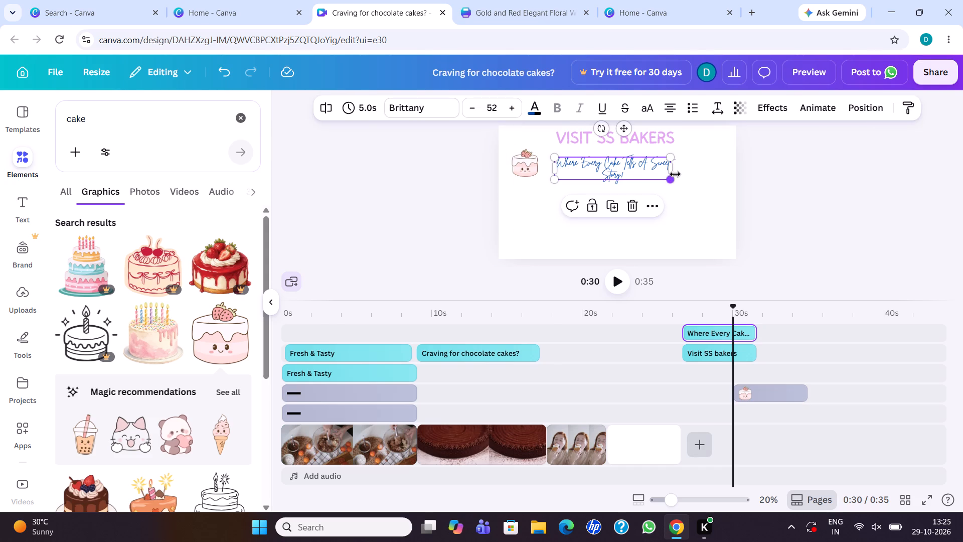
left_click_drag(674, 171, 689, 171)
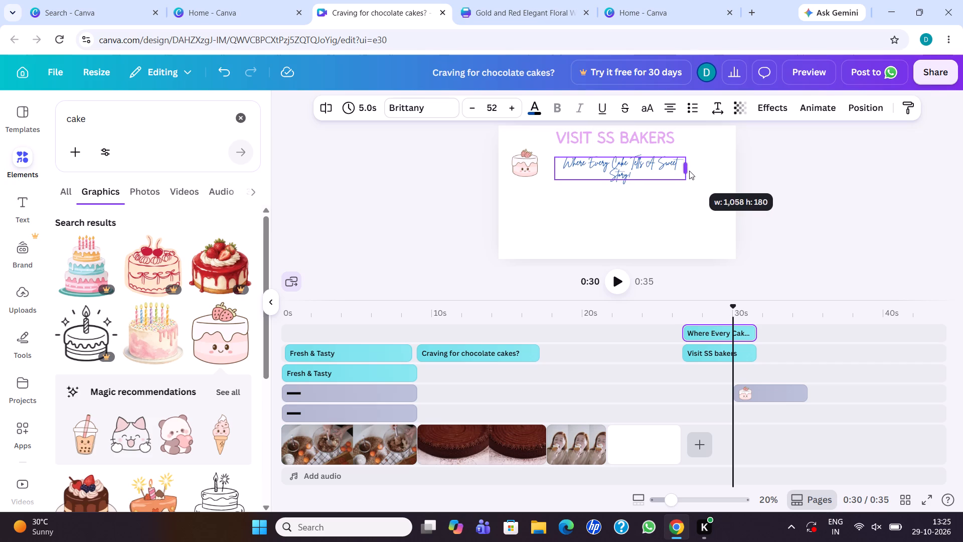
left_click_drag(689, 171, 693, 172)
left_click_drag(652, 178, 645, 171)
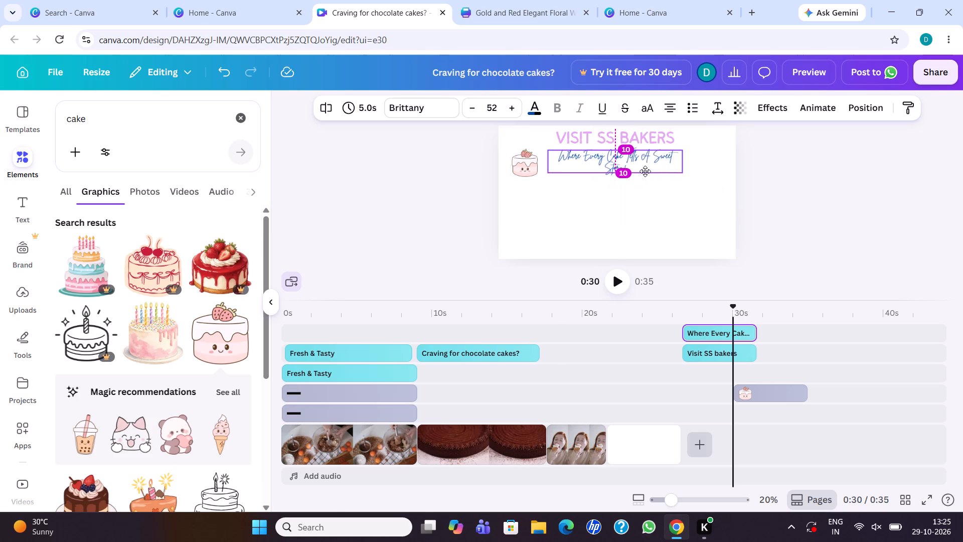
left_click_drag(645, 171, 645, 176)
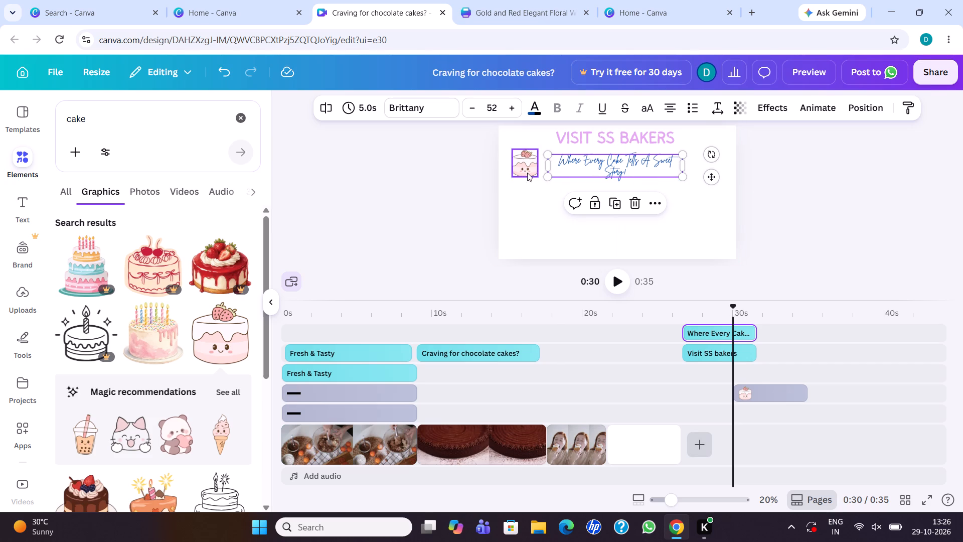
Copy the cake graphic and place the duplicate to the right of the tagline, level with the original.
left_click(526, 170)
key("ctrl+c")
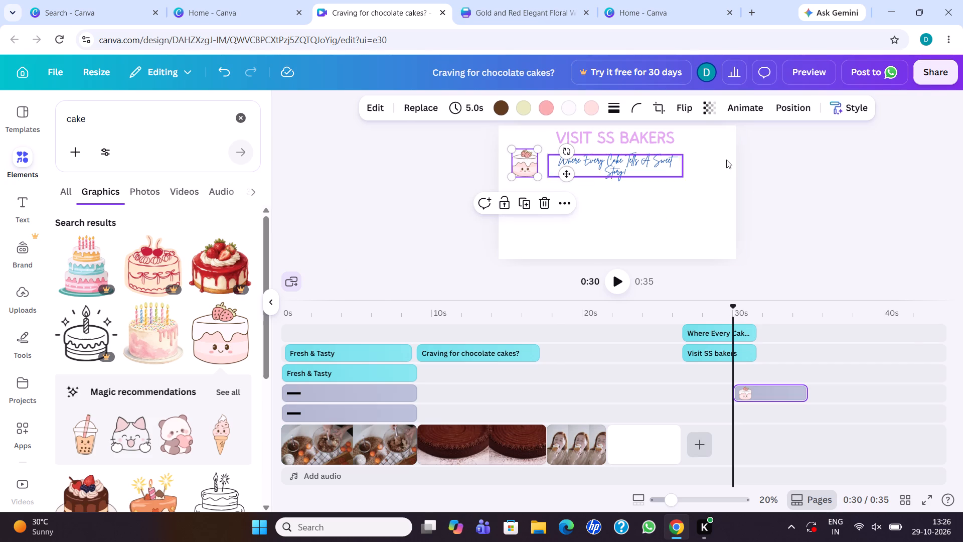
left_click(696, 164)
key("ctrl+v")
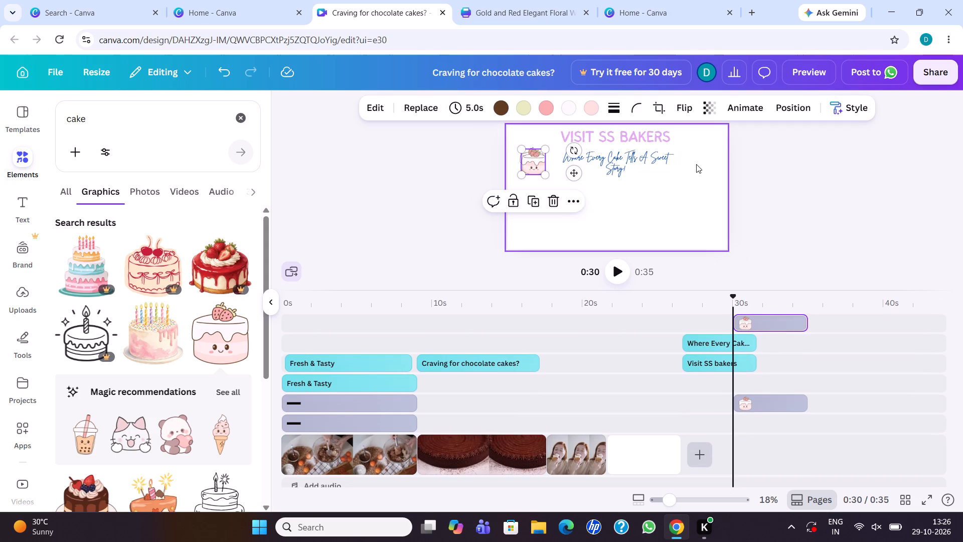
left_click_drag(529, 169, 530, 169)
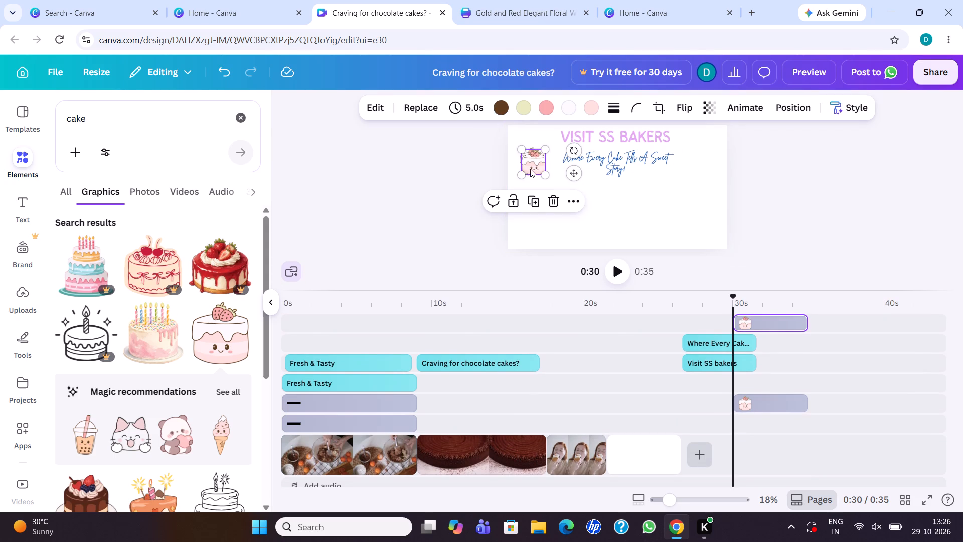
left_click_drag(530, 169, 674, 173)
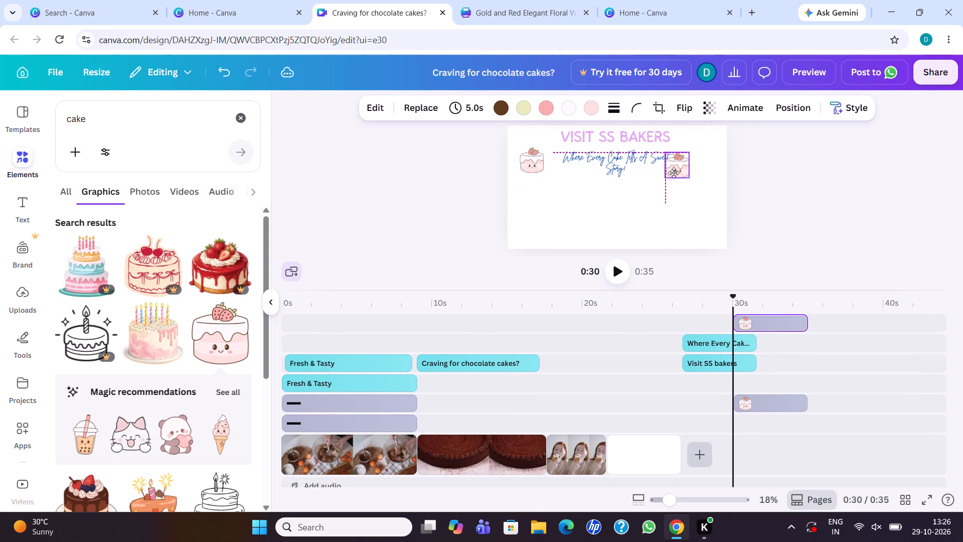
left_click_drag(674, 173, 690, 169)
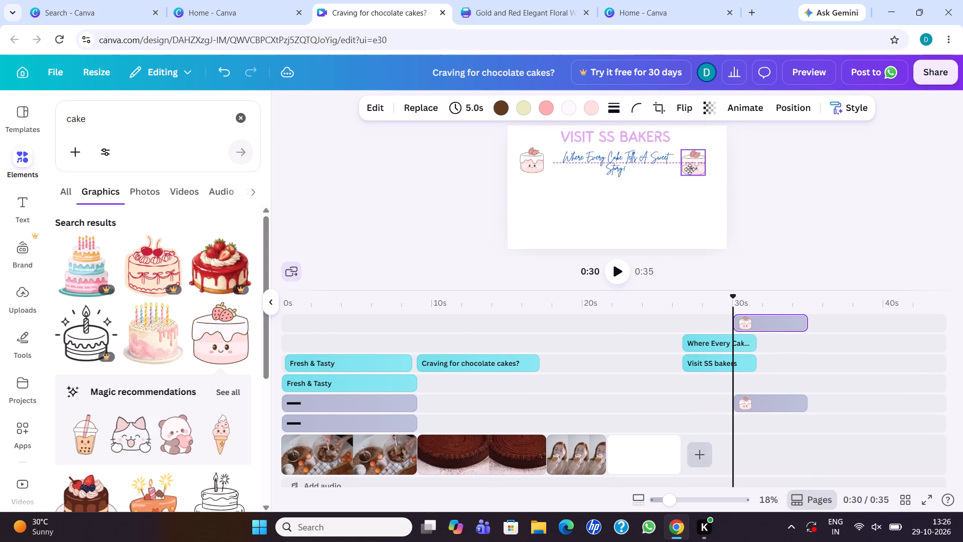
left_click_drag(690, 169, 693, 169)
left_click(566, 196)
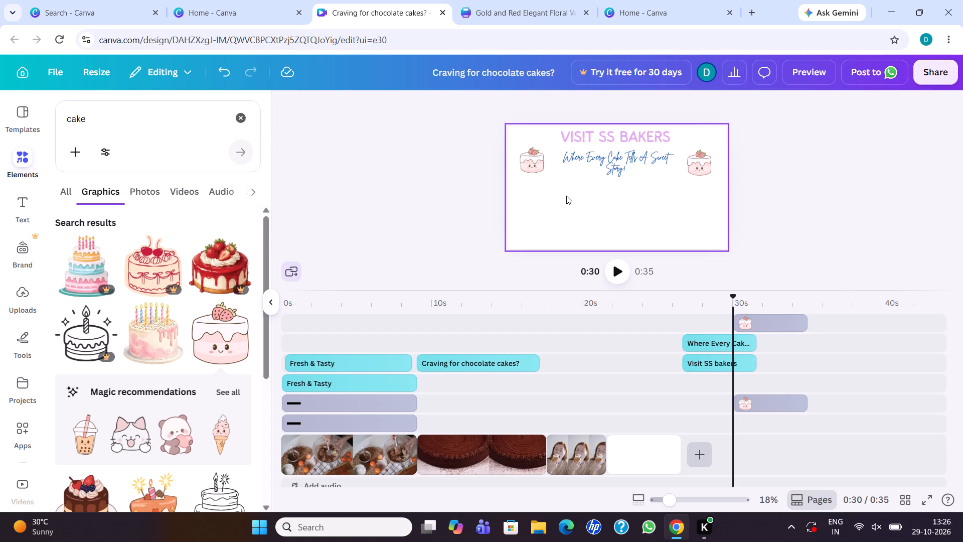
Add a new subheading below the tagline, set its font to Hibernate and clear its placeholder text.
left_click(21, 206)
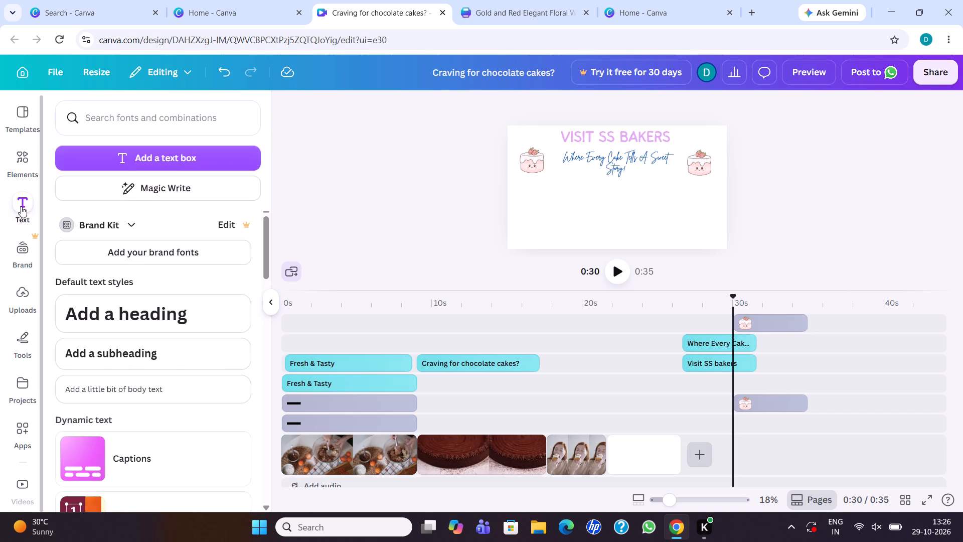
left_click(175, 350)
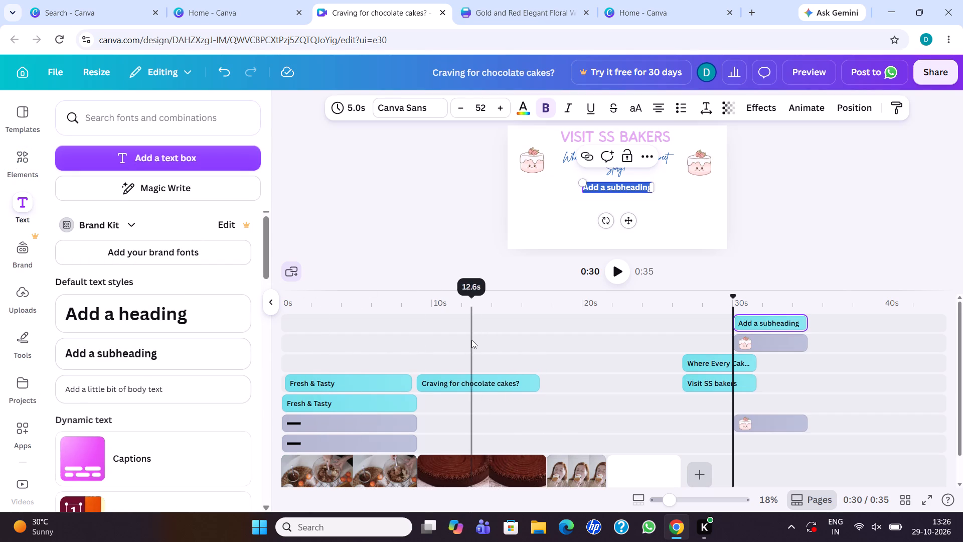
left_click(420, 107)
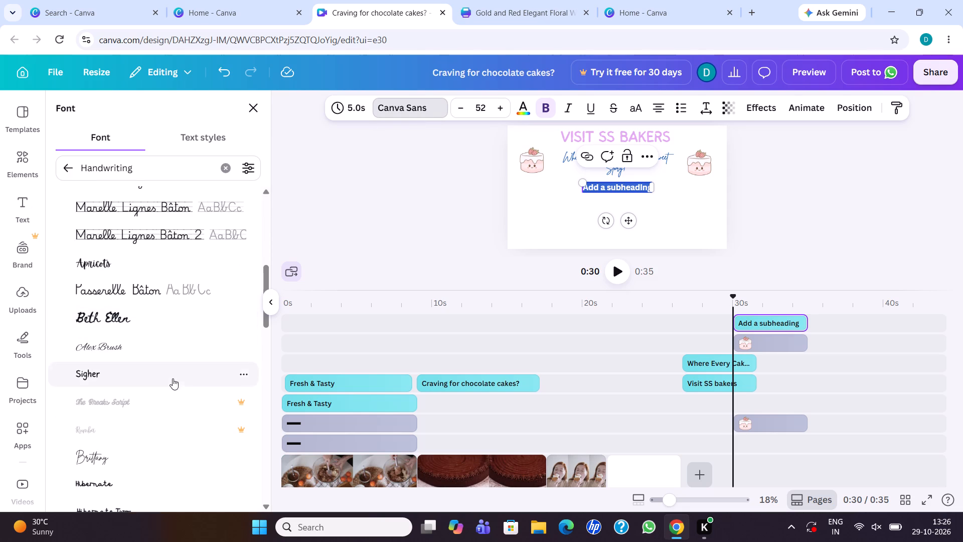
left_click(207, 483)
key("f")
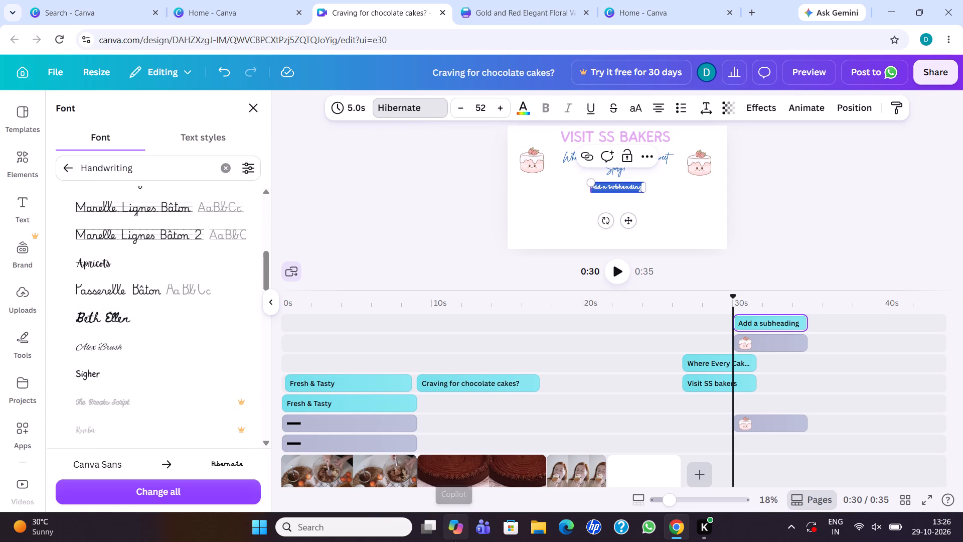
key("BackSpace")
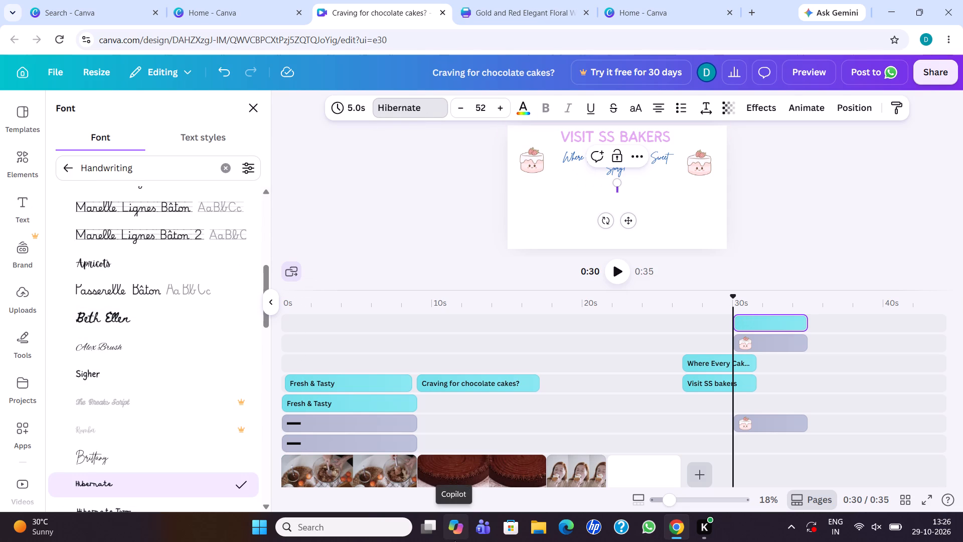
Set the new subheading's text colour to dark orange from the default solid colours.
left_click(518, 102)
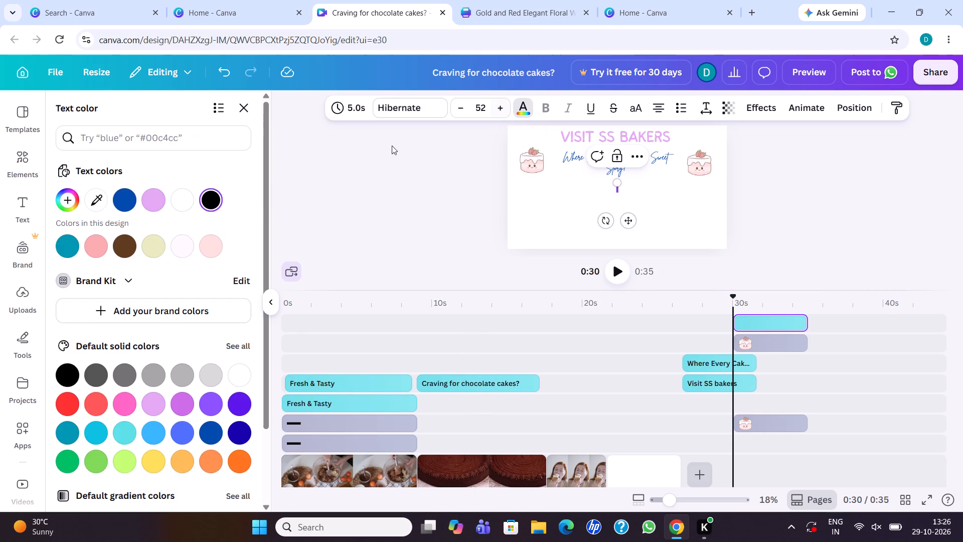
left_click(235, 454)
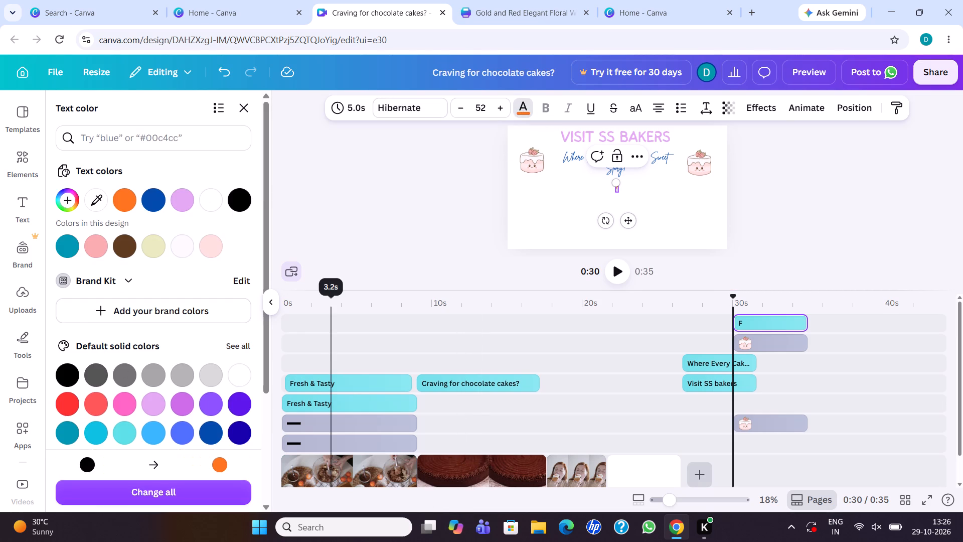
Complete the orange subheading so it reads "Fresh> Delicious. Made with Love".
type("res")
type("h")
key("space")
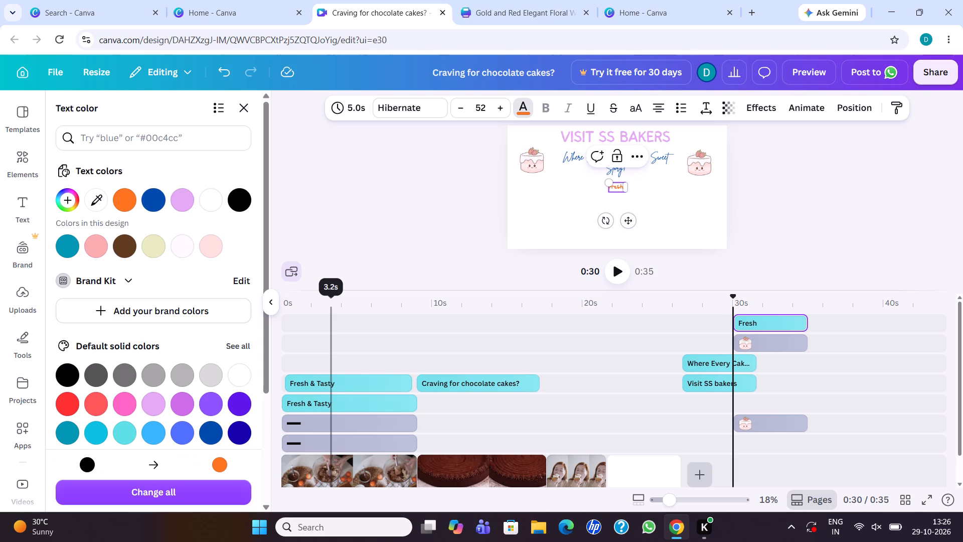
key("BackSpace")
type(">")
key("space")
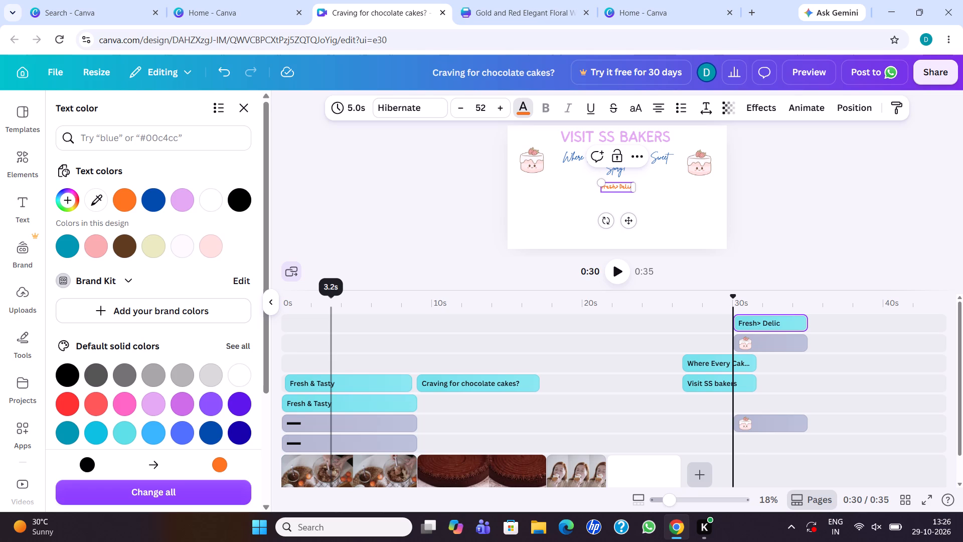
type("ious")
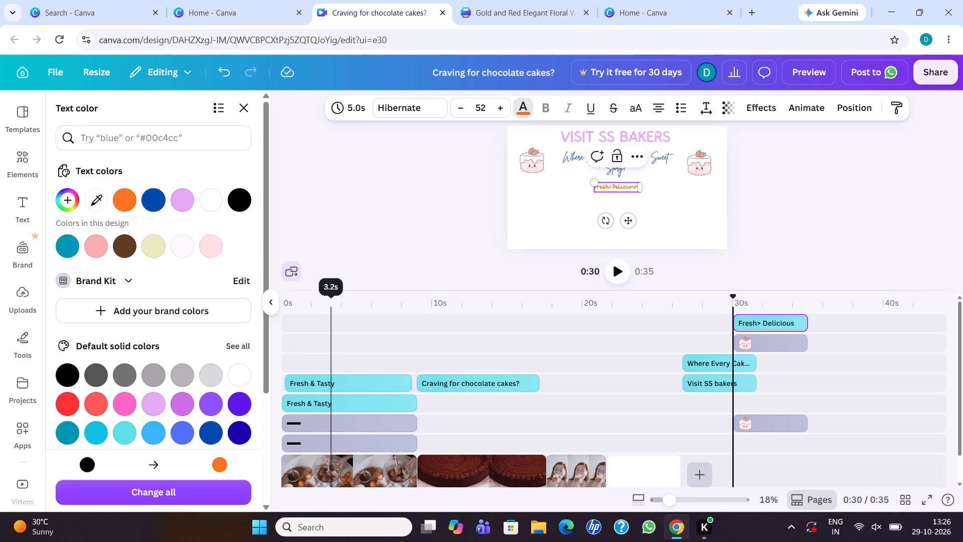
type(".")
key("space")
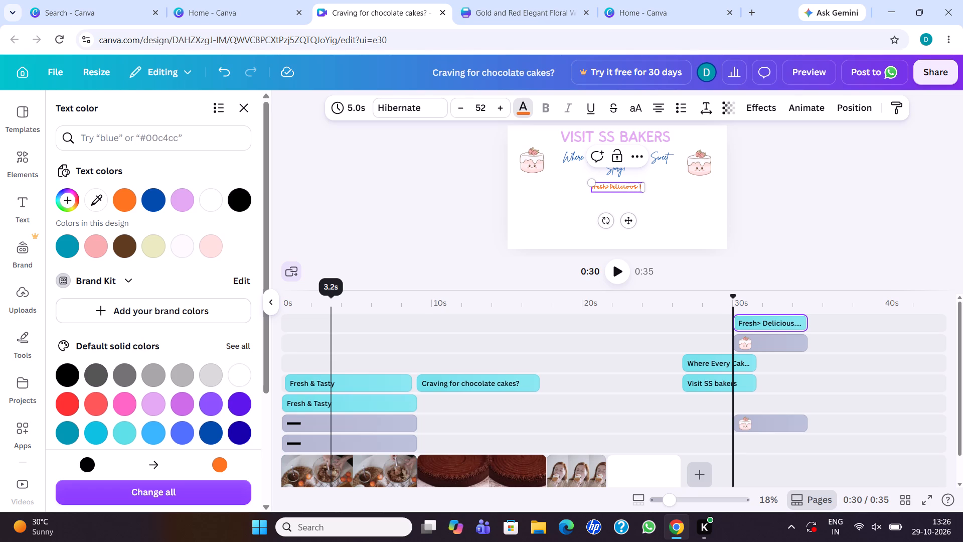
type("ade with")
key("space")
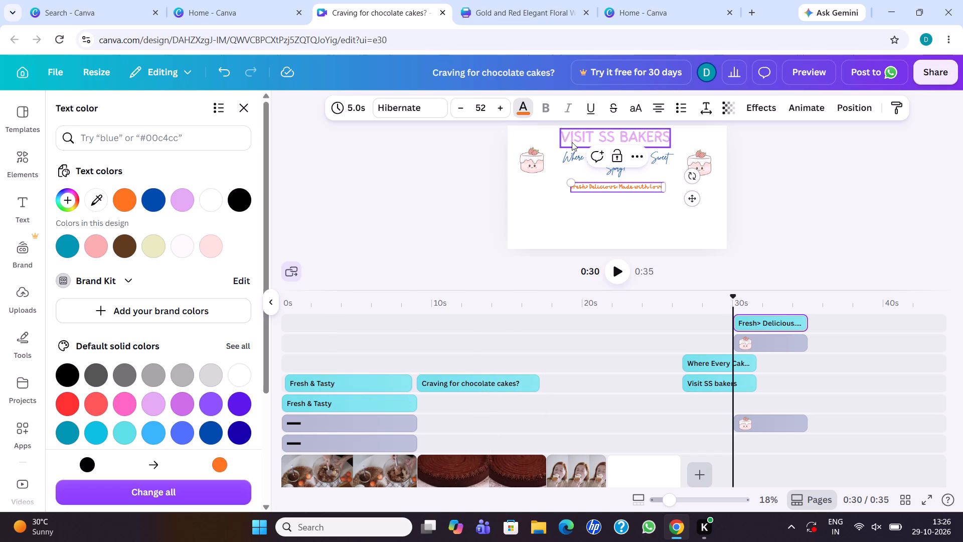
Increase the orange subheading's font size to 72.
triple_click(500, 106)
triple_click(500, 106)
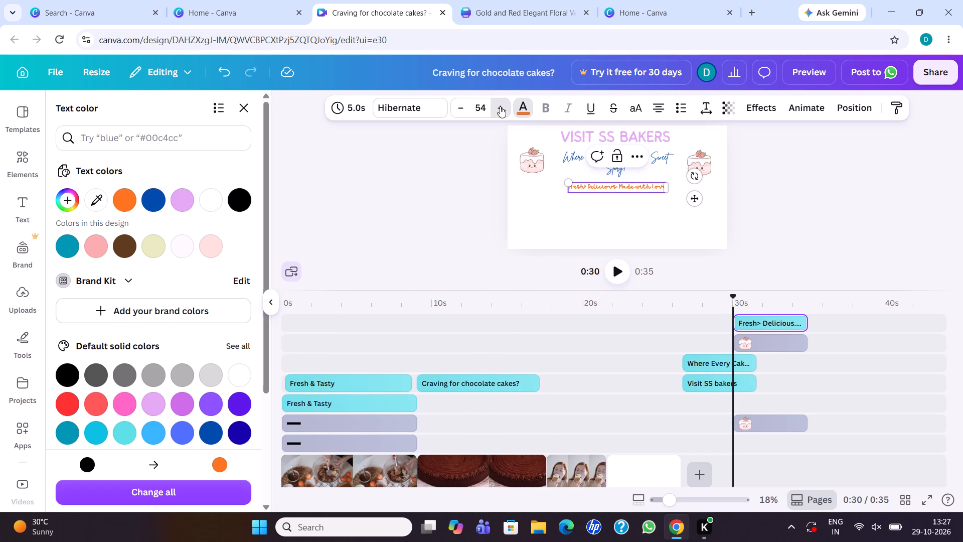
triple_click(500, 106)
triple_click(500, 106)
triple_click(500, 106)
triple_click(500, 106)
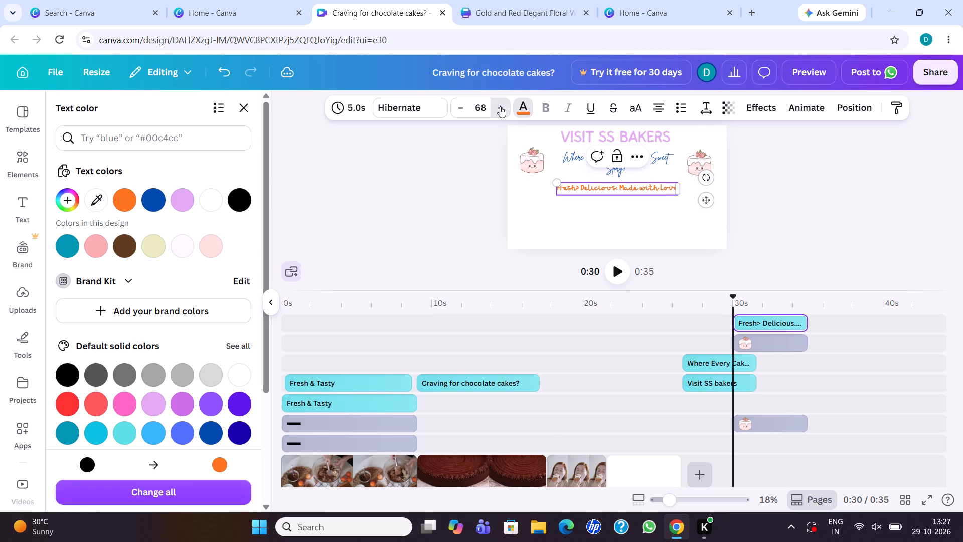
double_click(500, 106)
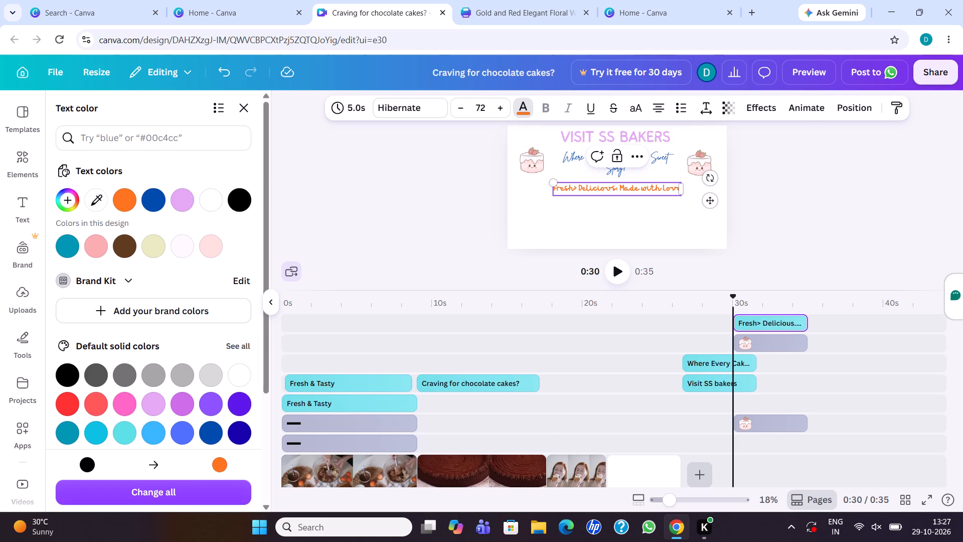
Add a period after "Fresh>" in the orange subheading.
left_click(577, 192)
key("period")
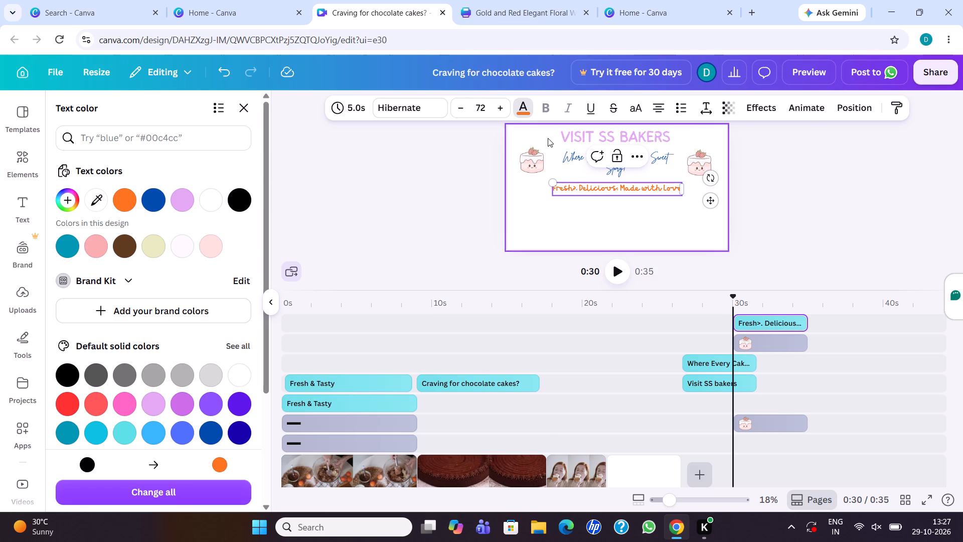
Change the orange subheading's font to Alex Brush from the handwriting fonts.
left_click(424, 101)
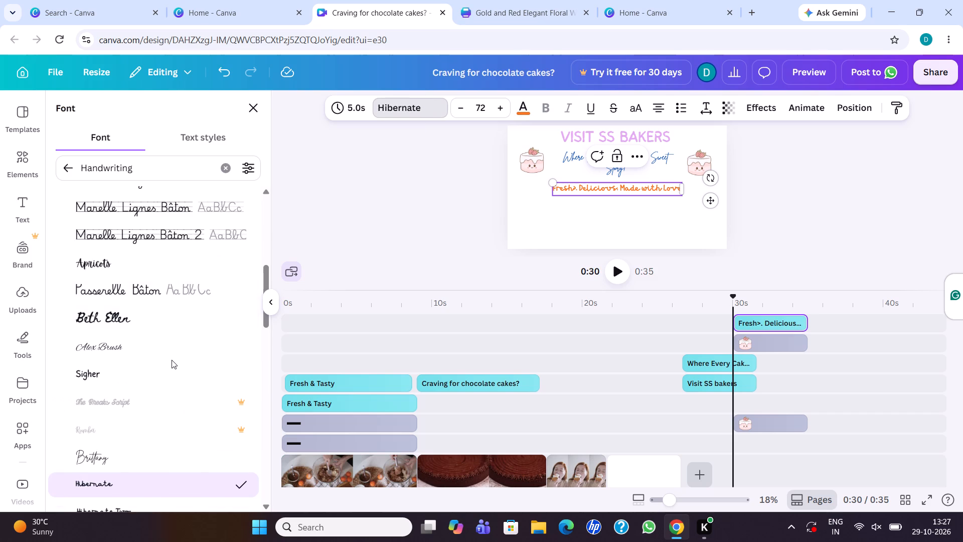
left_click(172, 348)
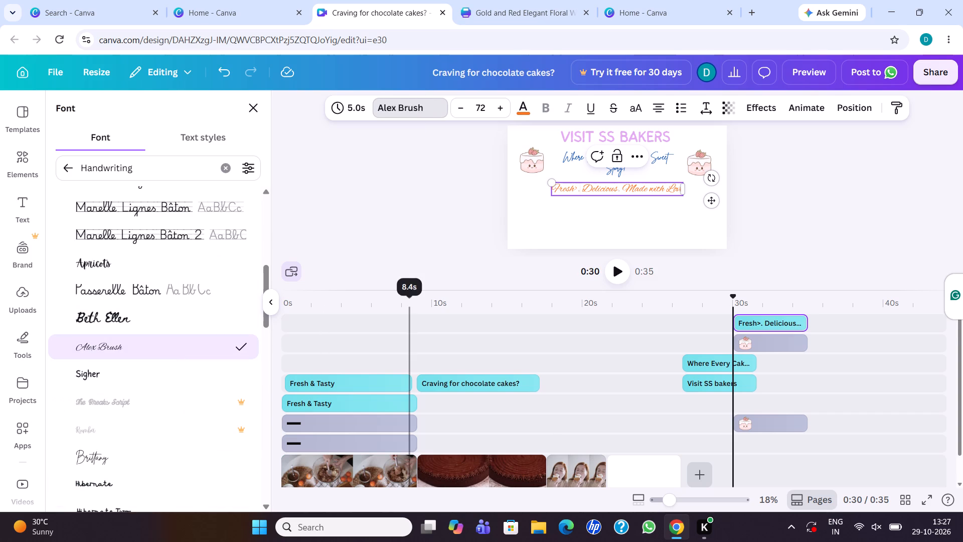
Space out the closing page by moving the orange subheading well below the tagline and lowering the tagline slightly, keeping it centred.
left_click_drag(650, 195, 650, 196)
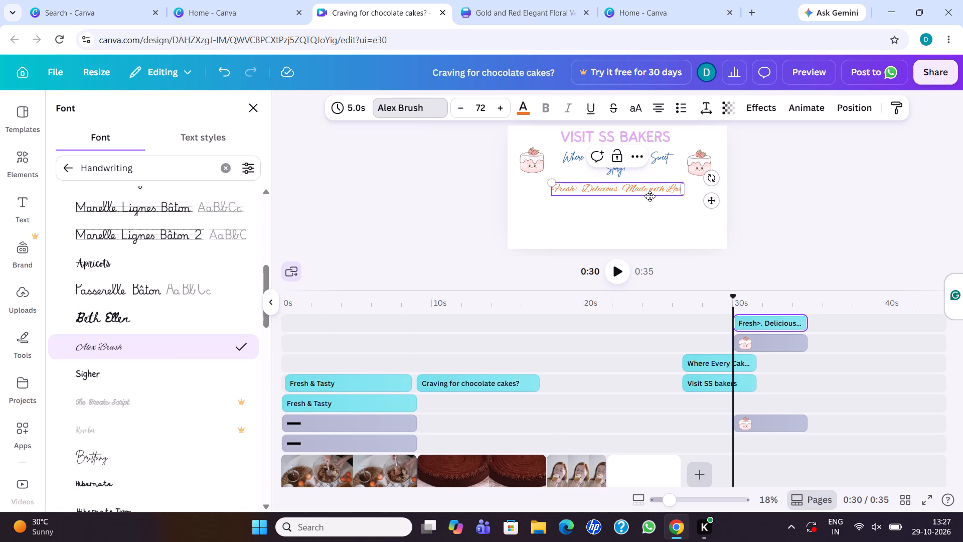
left_click_drag(650, 196, 646, 219)
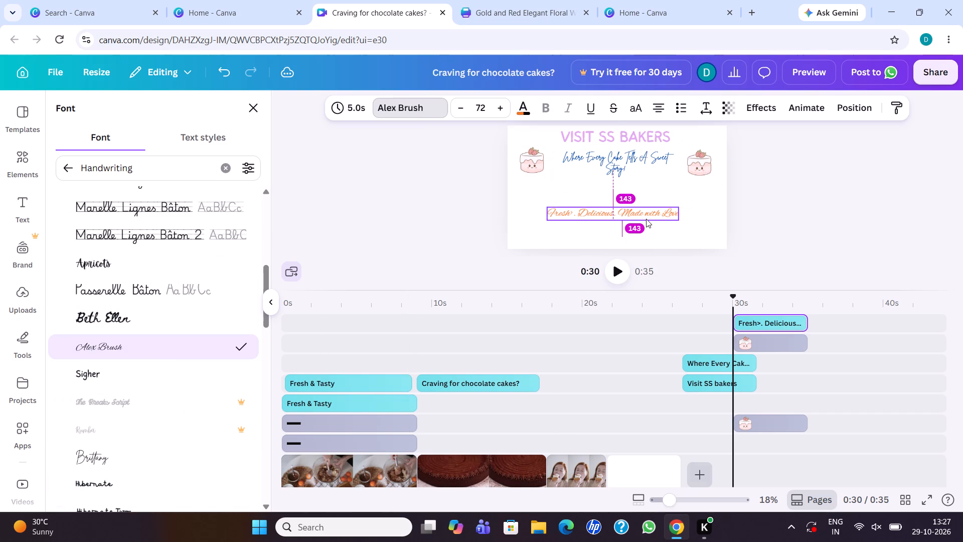
left_click_drag(646, 219, 648, 219)
left_click_drag(636, 159, 636, 164)
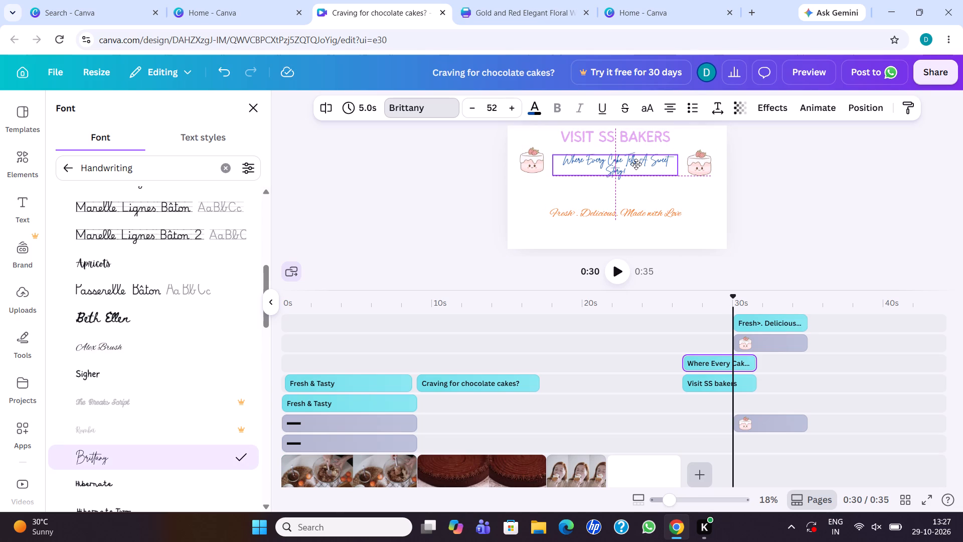
left_click_drag(636, 164, 637, 173)
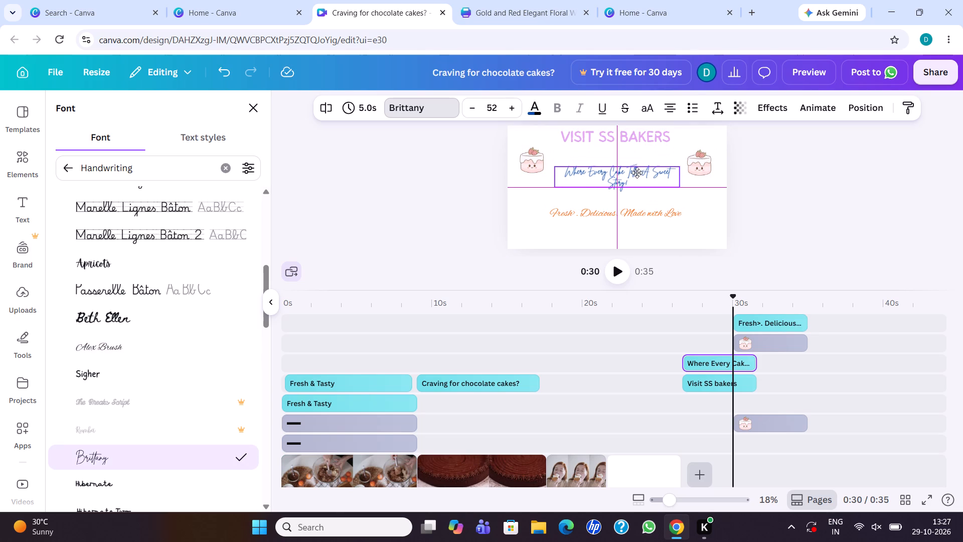
left_click_drag(637, 173, 638, 171)
Underline the "Visit SS bakers" heading.
left_click(680, 135)
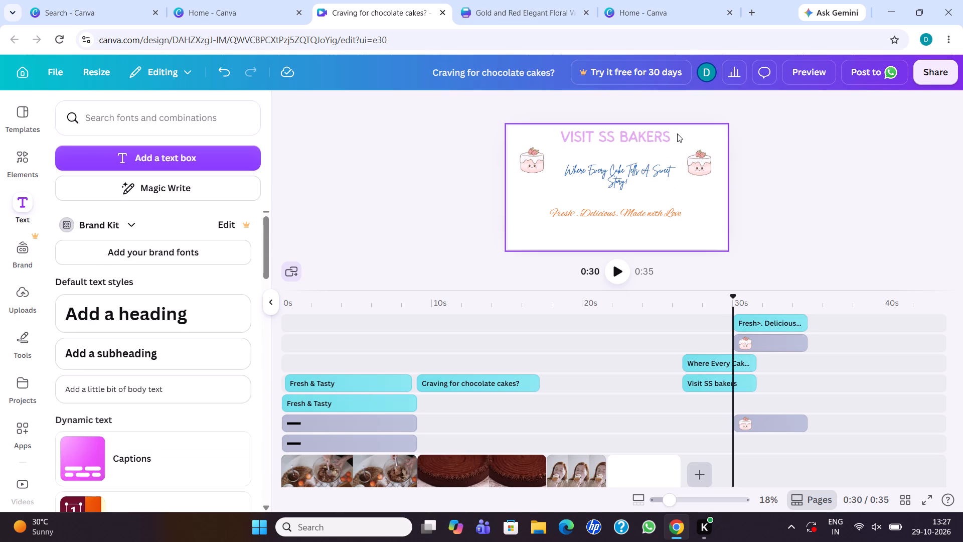
left_click(668, 136)
left_click(604, 113)
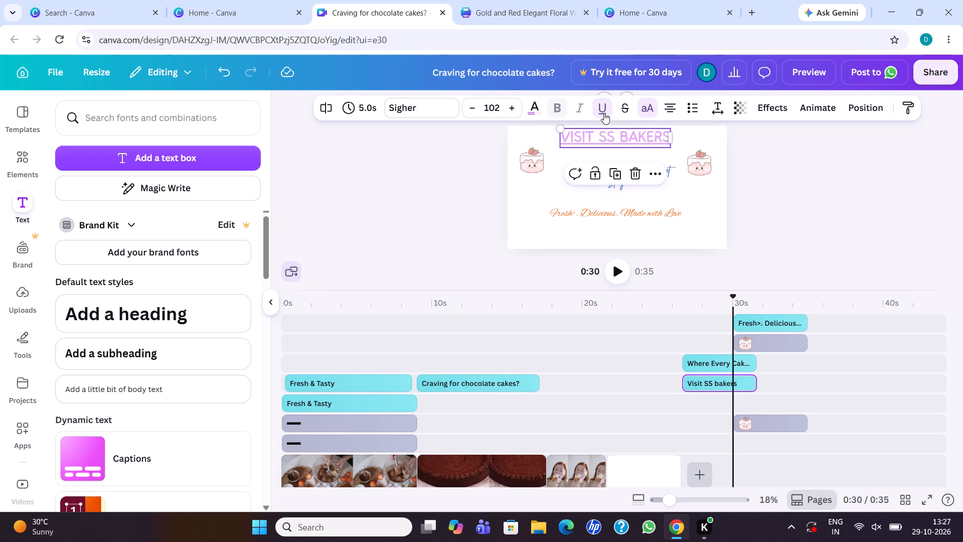
left_click(750, 238)
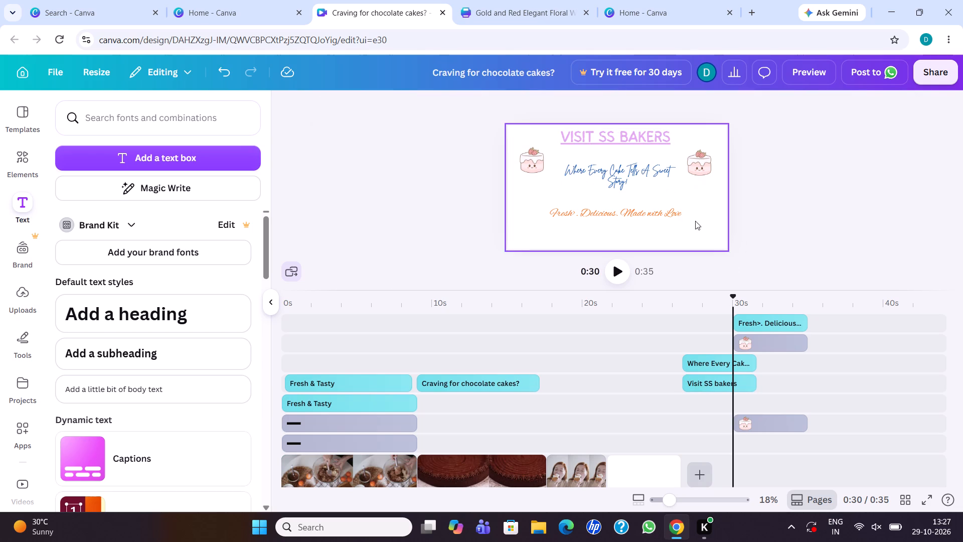
Move the orange subheading slightly up and centre it horizontally under the tagline.
left_click_drag(652, 218, 657, 213)
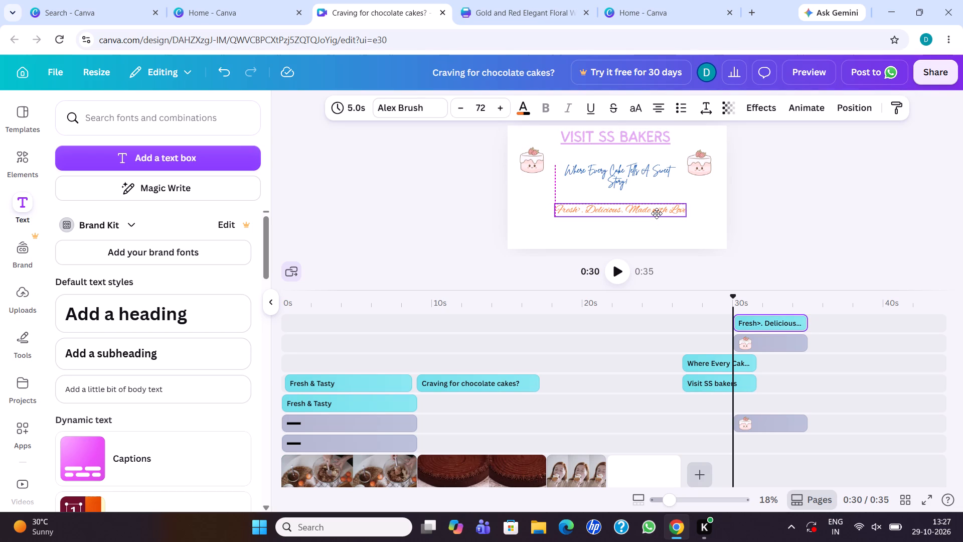
left_click_drag(657, 213, 655, 213)
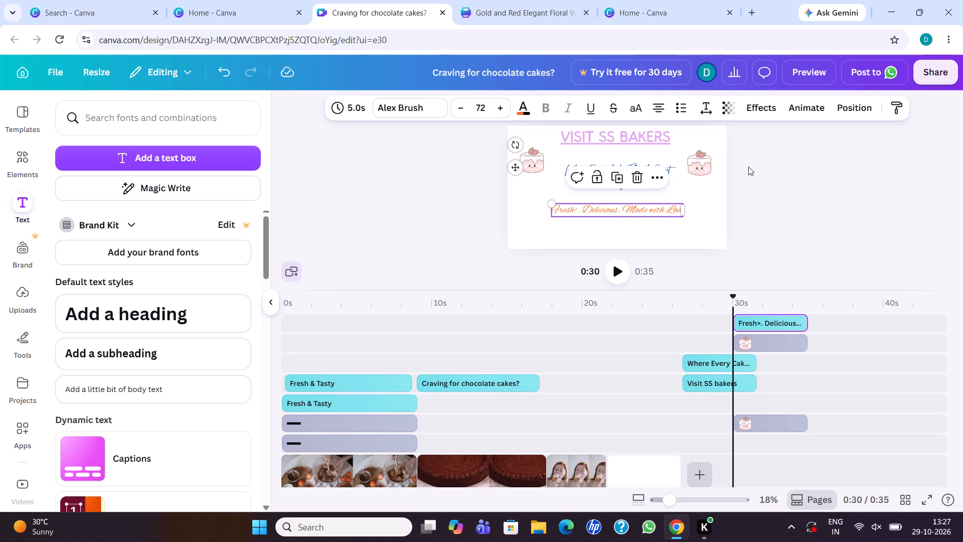
left_click(710, 222)
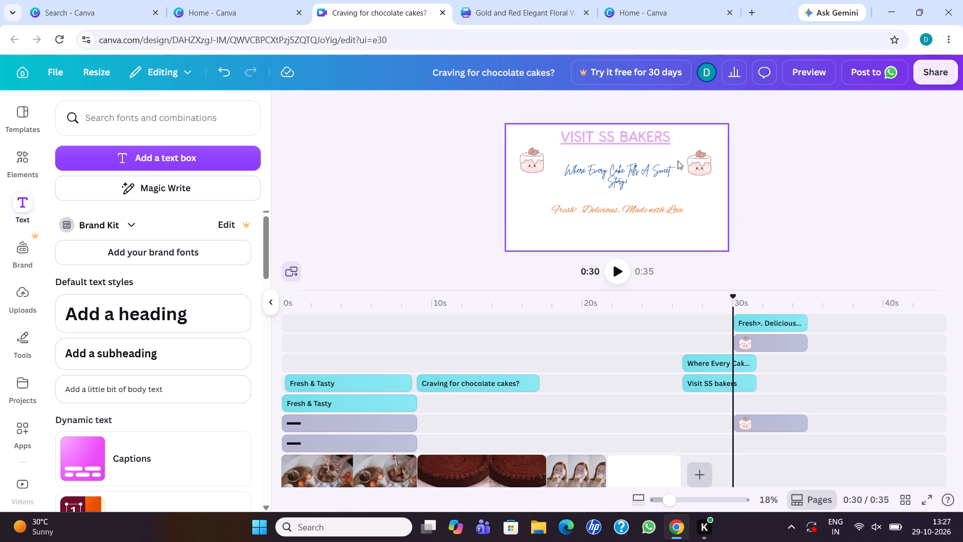
left_click(694, 183)
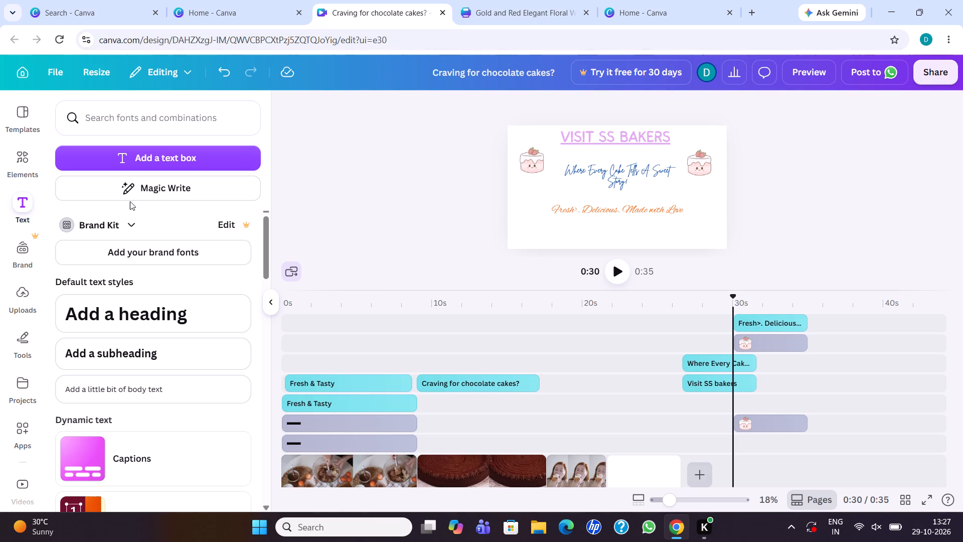
Play the closing section from the 30-second mark to check when its texts and cake graphics appear.
left_click(23, 335)
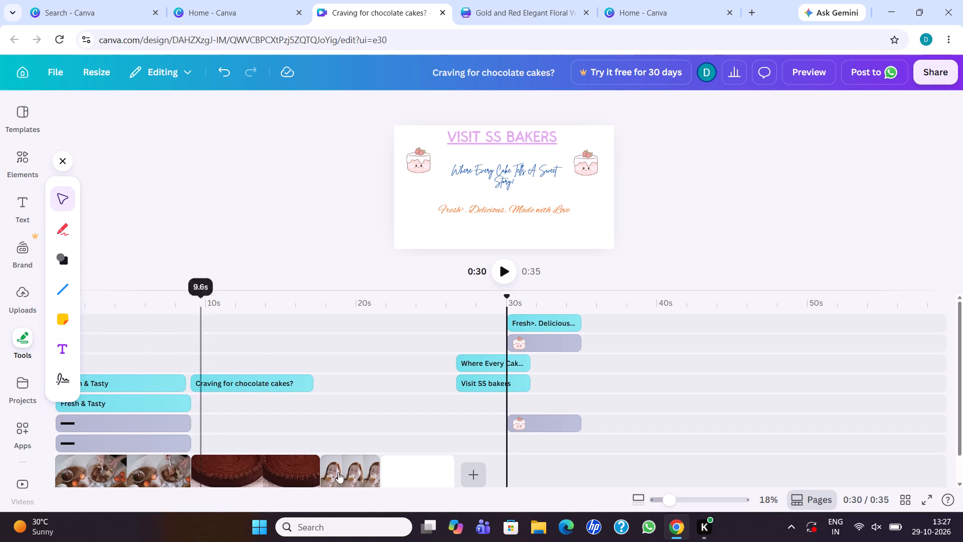
left_click_drag(510, 465, 484, 465)
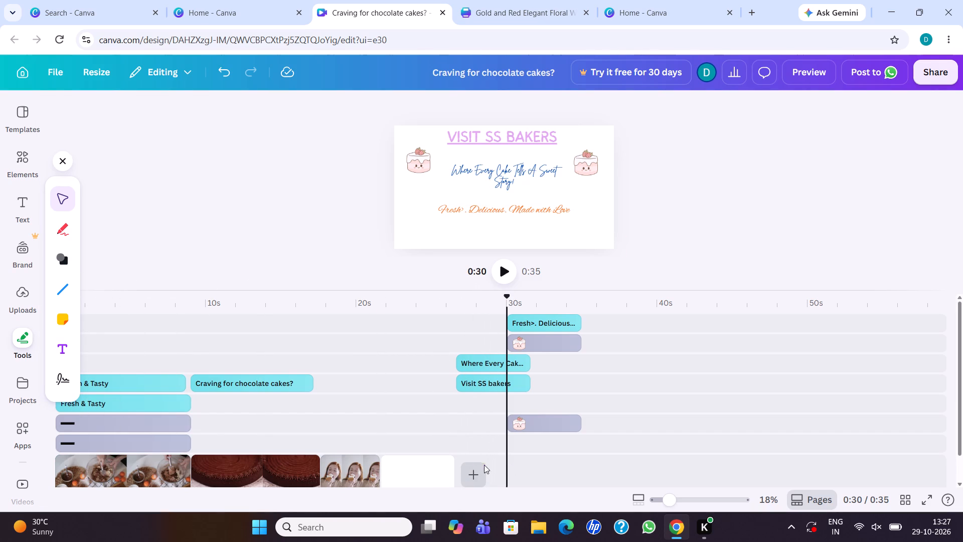
left_click_drag(484, 465, 381, 468)
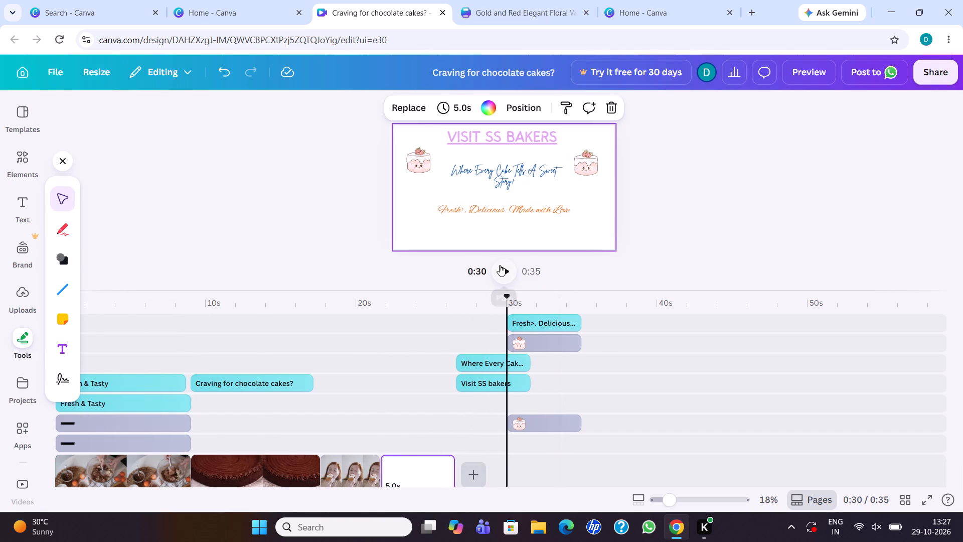
left_click(500, 265)
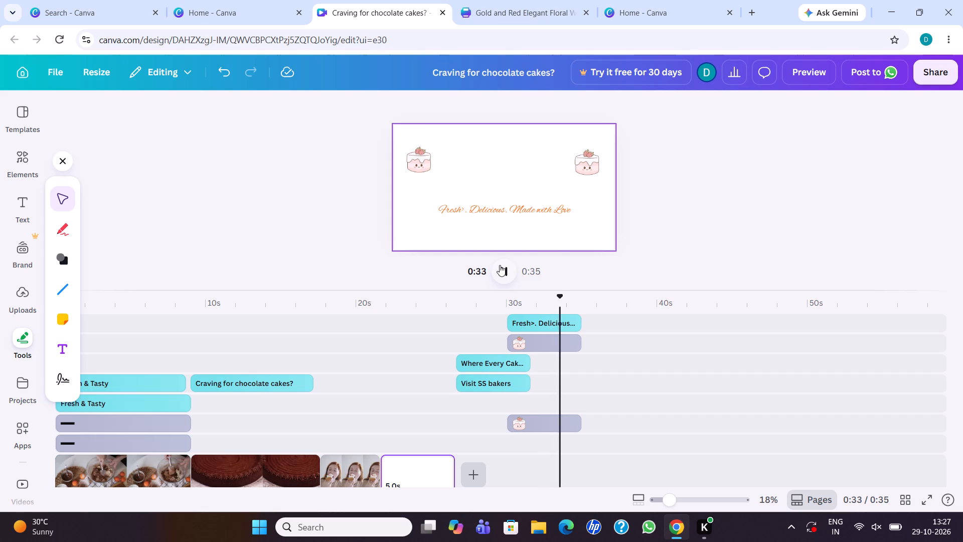
Shift the orange subheading and both cake graphics earlier on the timeline to line up with the "Visit SS bakers" heading's start.
left_click_drag(564, 322, 503, 322)
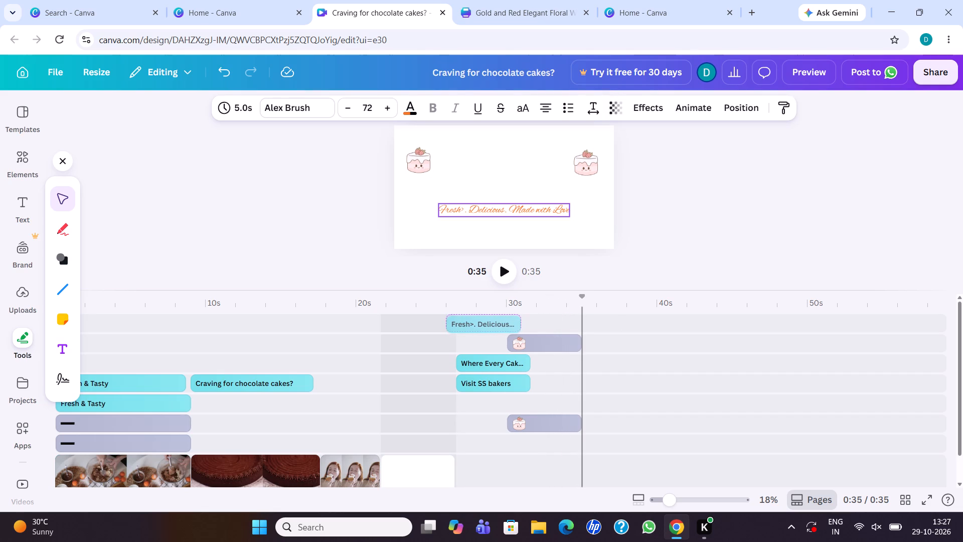
left_click_drag(503, 322, 513, 322)
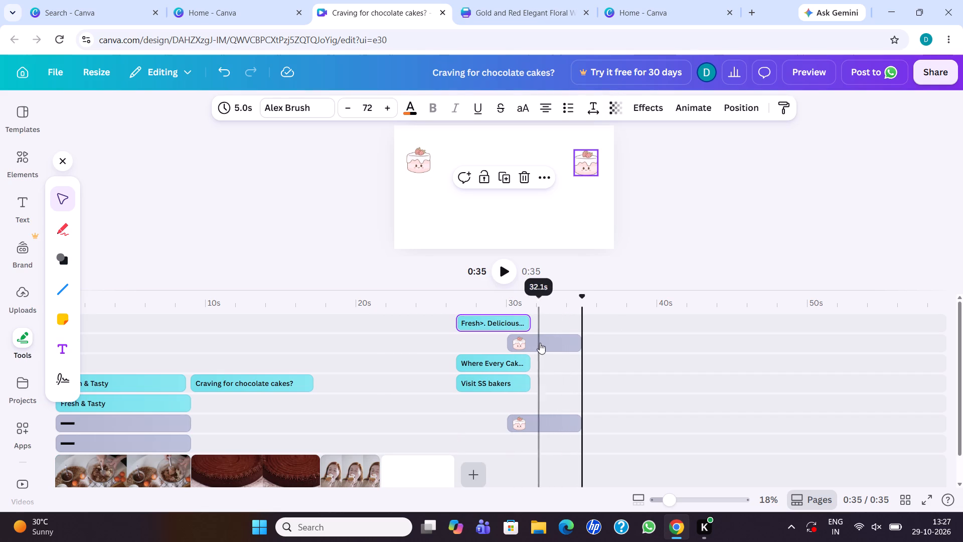
left_click_drag(542, 343, 491, 343)
left_click_drag(543, 424, 492, 423)
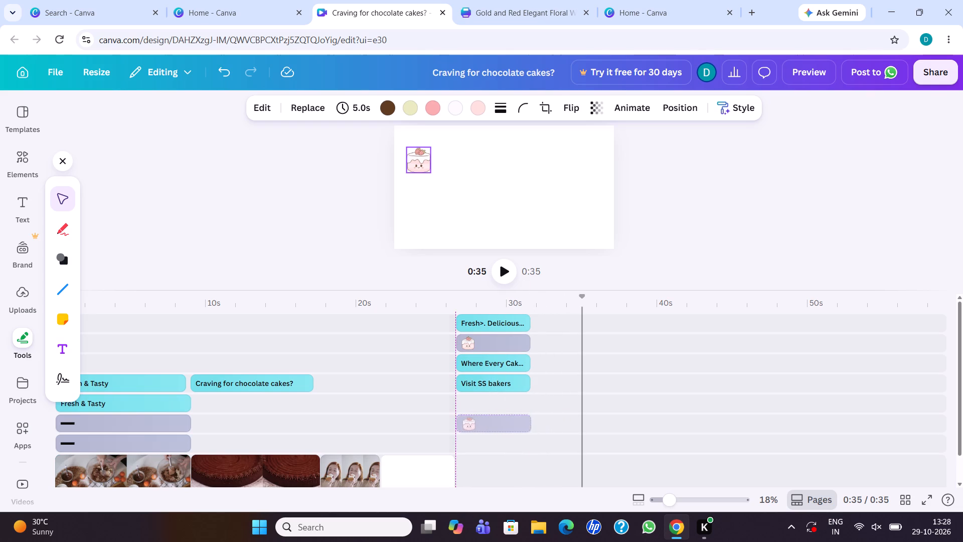
left_click_drag(492, 423, 491, 424)
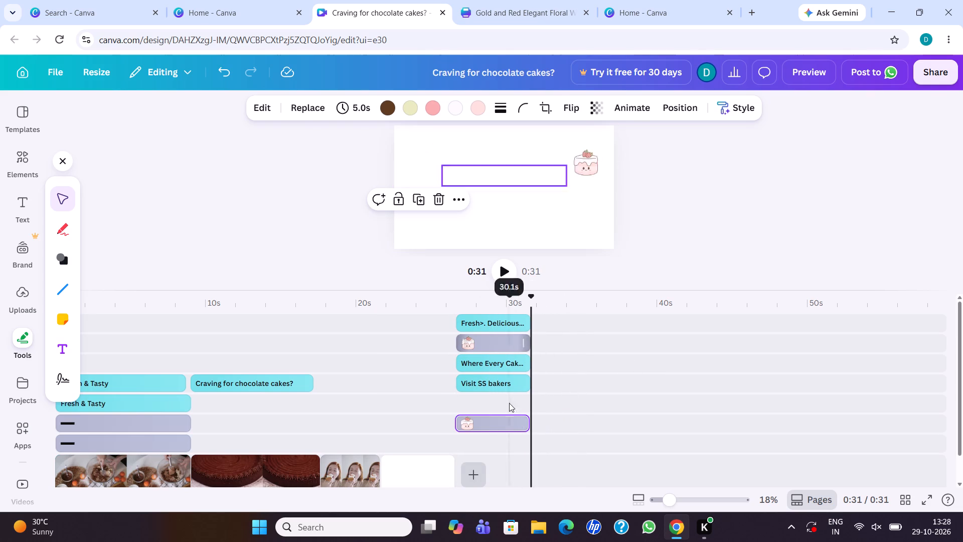
Play the whole video from the first clip to review it.
left_click(60, 475)
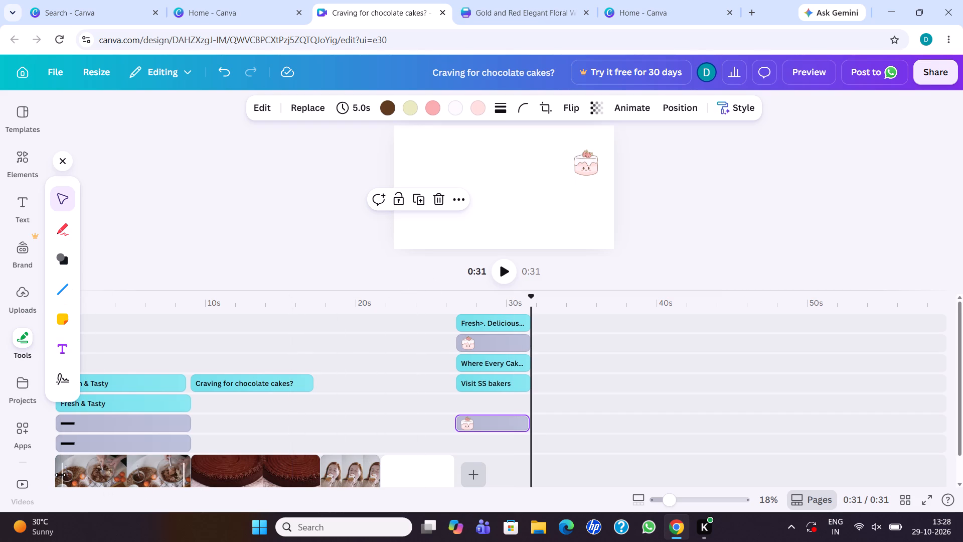
left_click(502, 276)
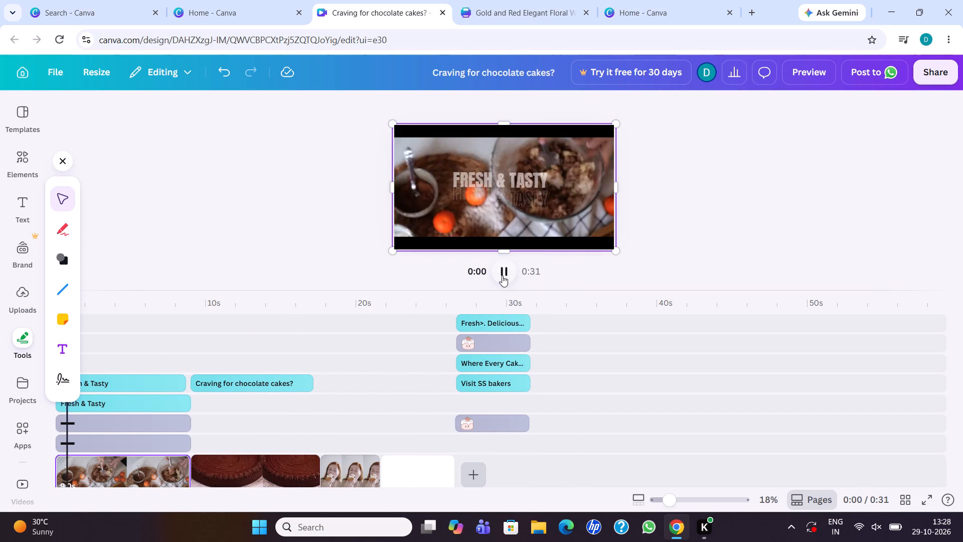